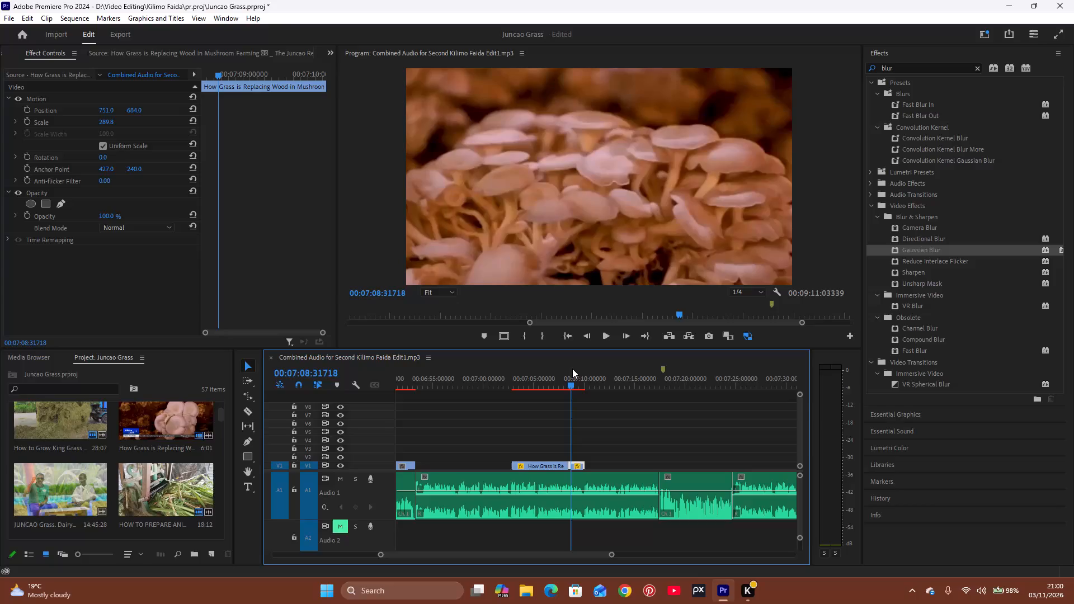
Load the 'How to Grow King Grass to Fast harvest' footage from the project bin into the source viewer.
key("space")
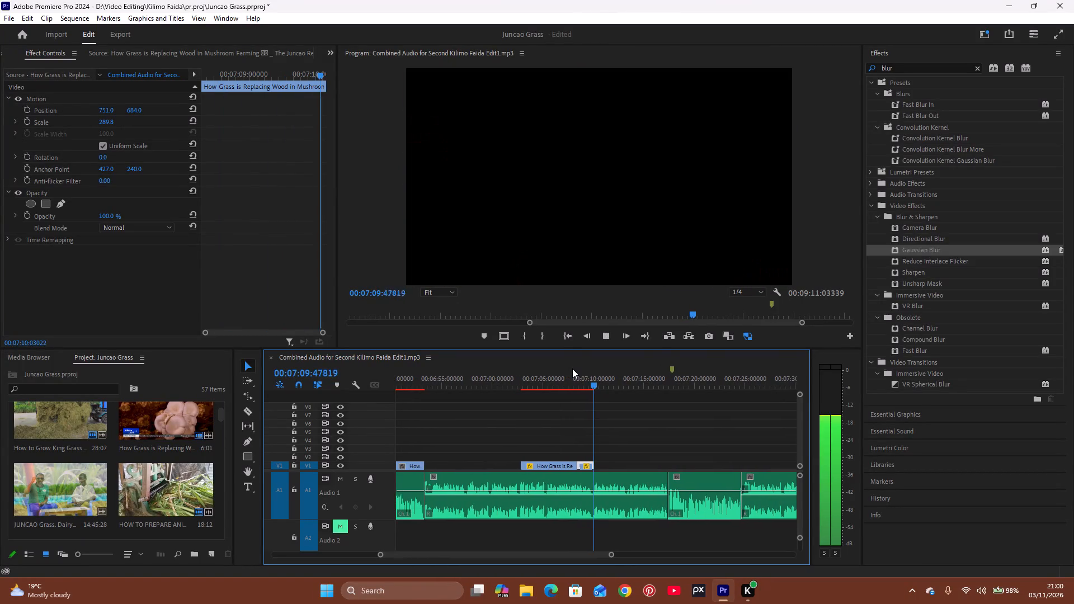
key("space")
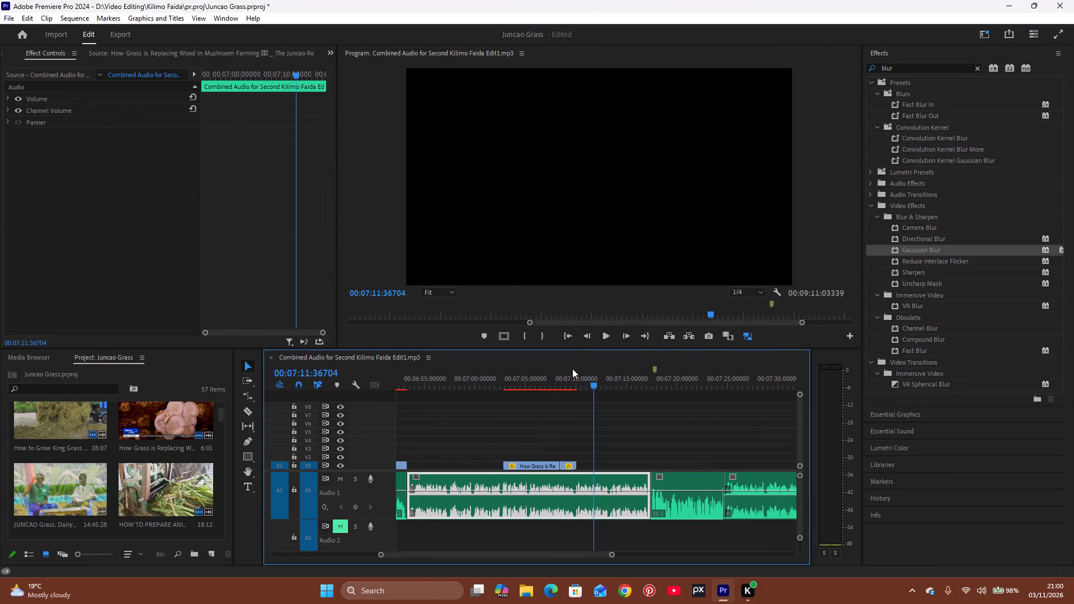
scroll(81, 492, "down", 1)
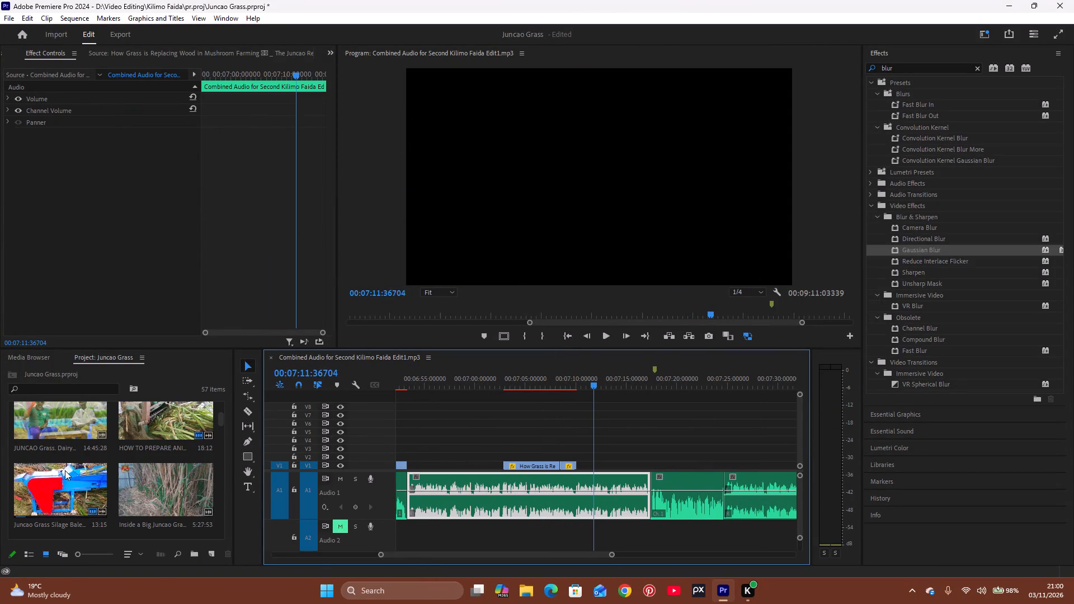
scroll(66, 463, "down", 1)
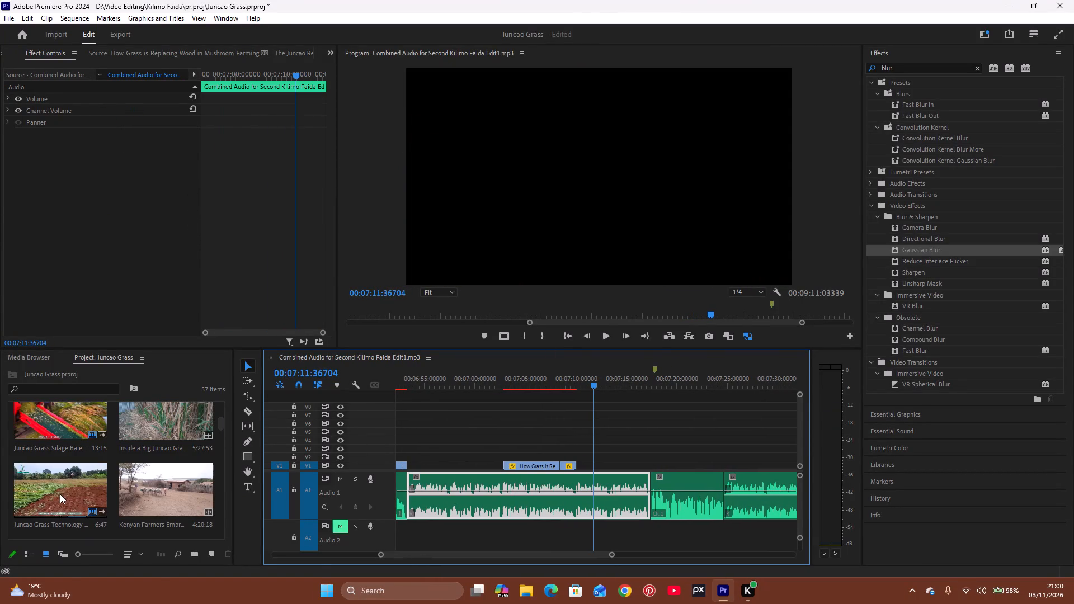
scroll(84, 494, "down", 1)
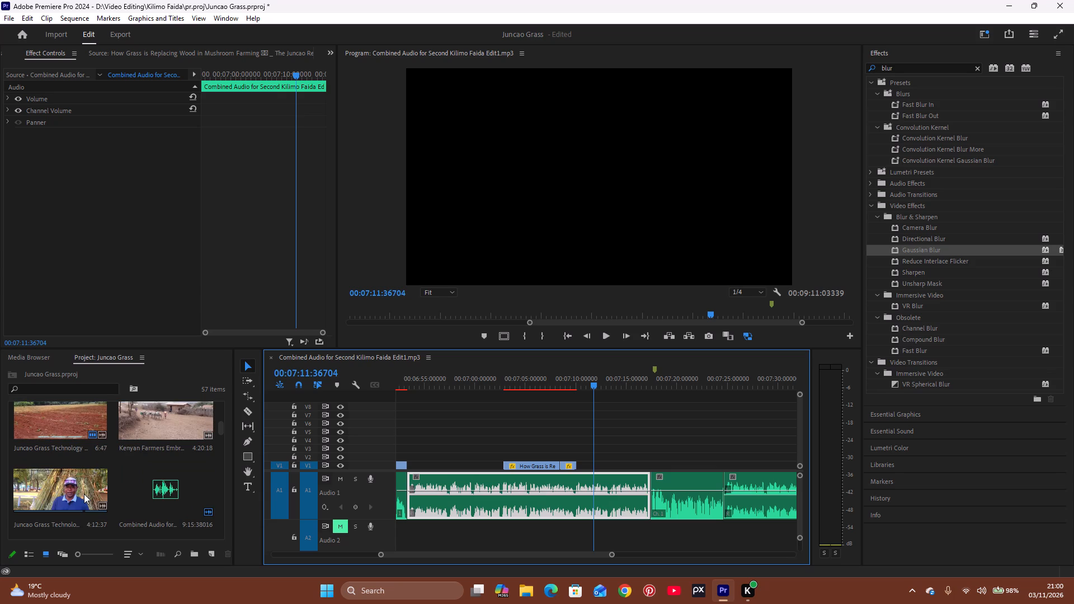
scroll(79, 492, "down", 1)
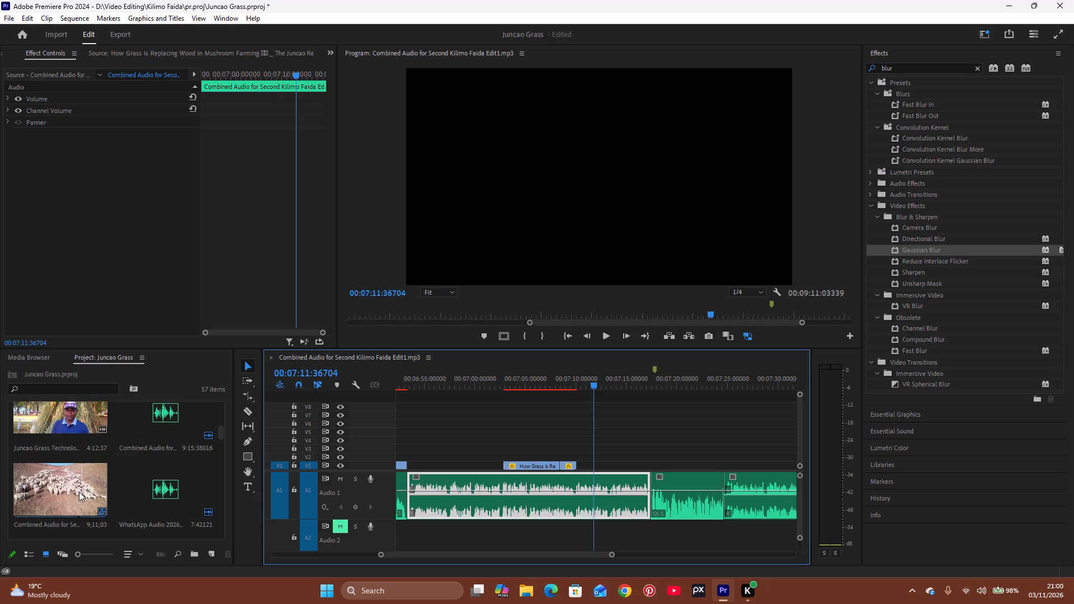
scroll(79, 492, "up", 9)
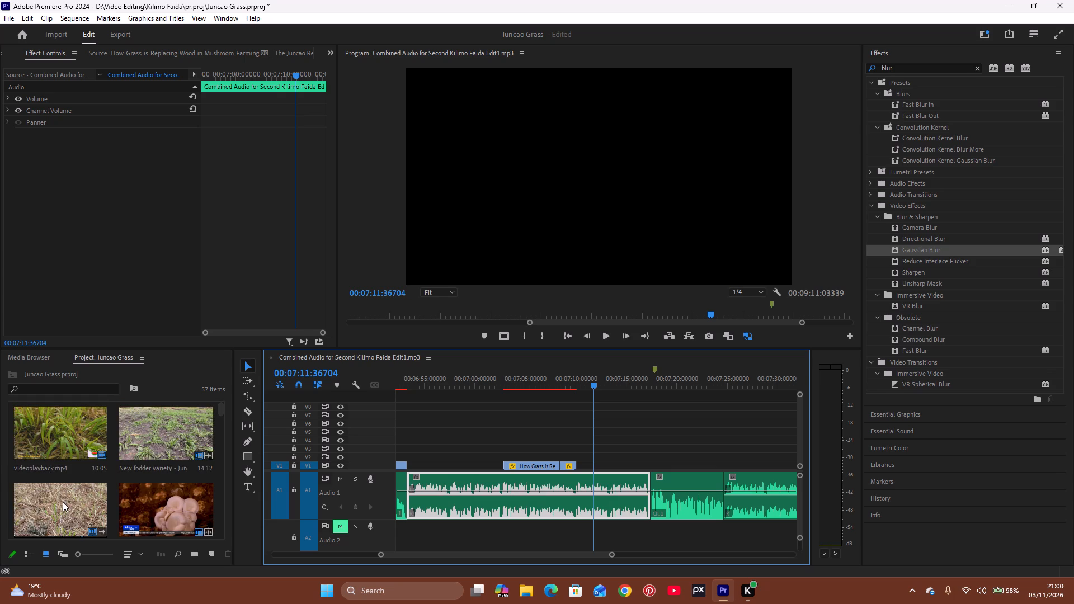
double_click(63, 502)
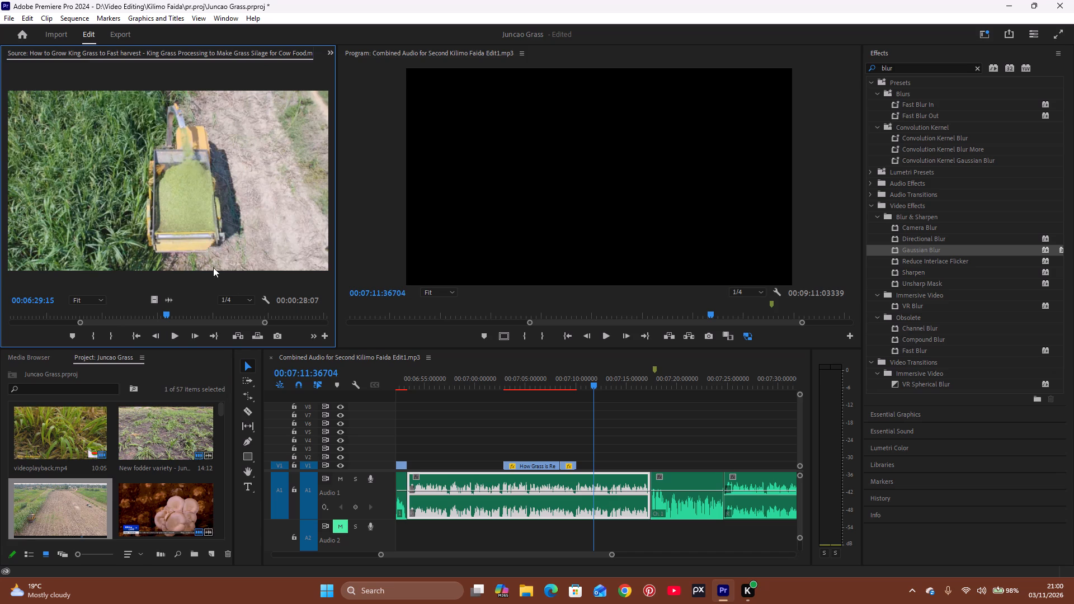
Mark the source In point at 00:09:22:52, where workers handle chopped grass at the red machine.
left_click_drag(171, 312, 200, 311)
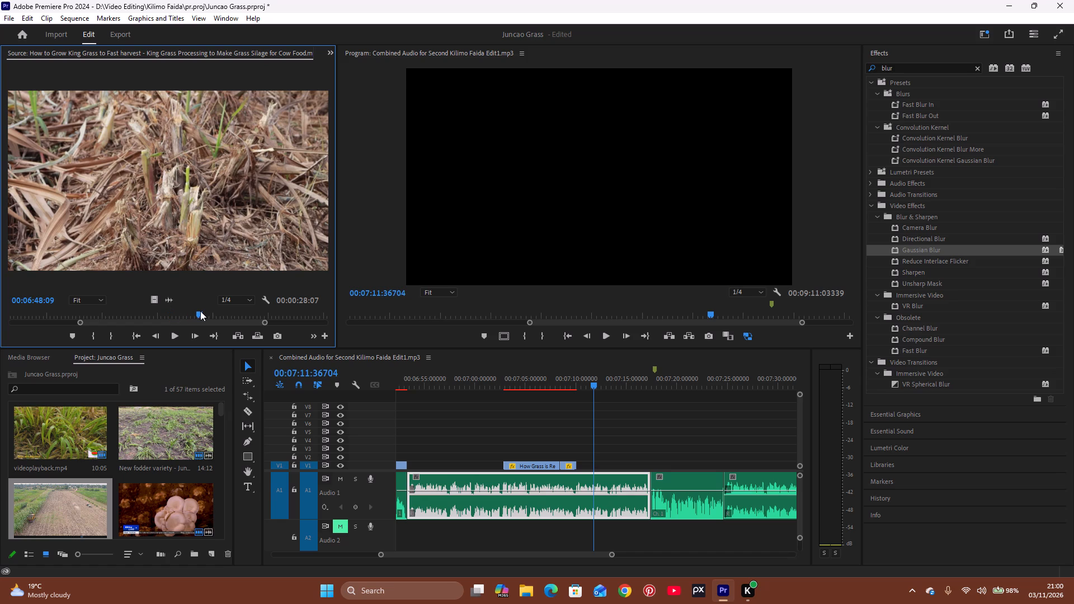
left_click_drag(264, 322, 280, 322)
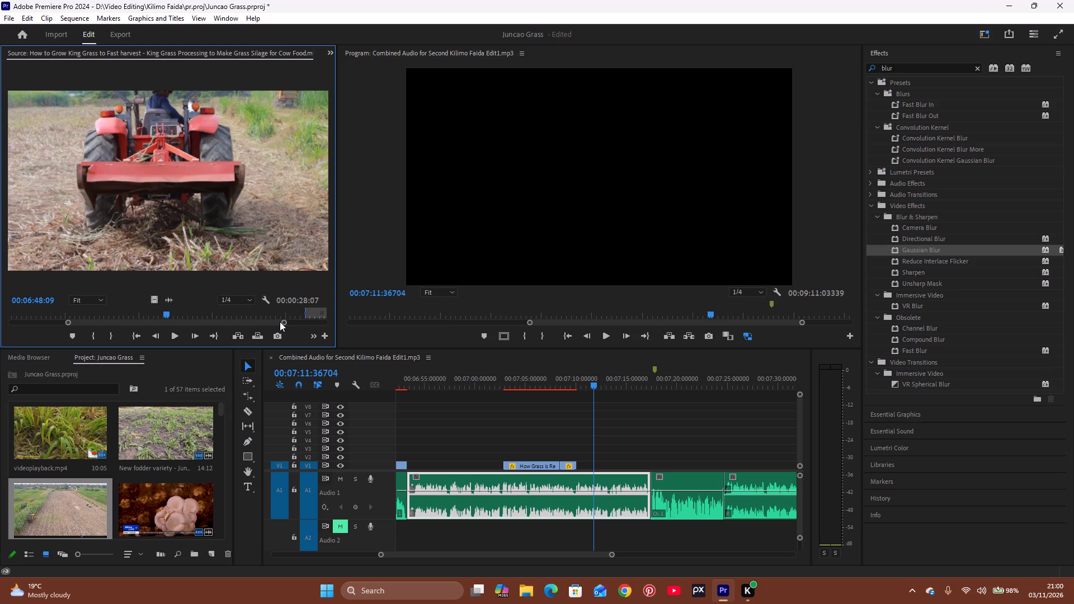
left_click_drag(284, 322, 313, 323)
left_click(266, 314)
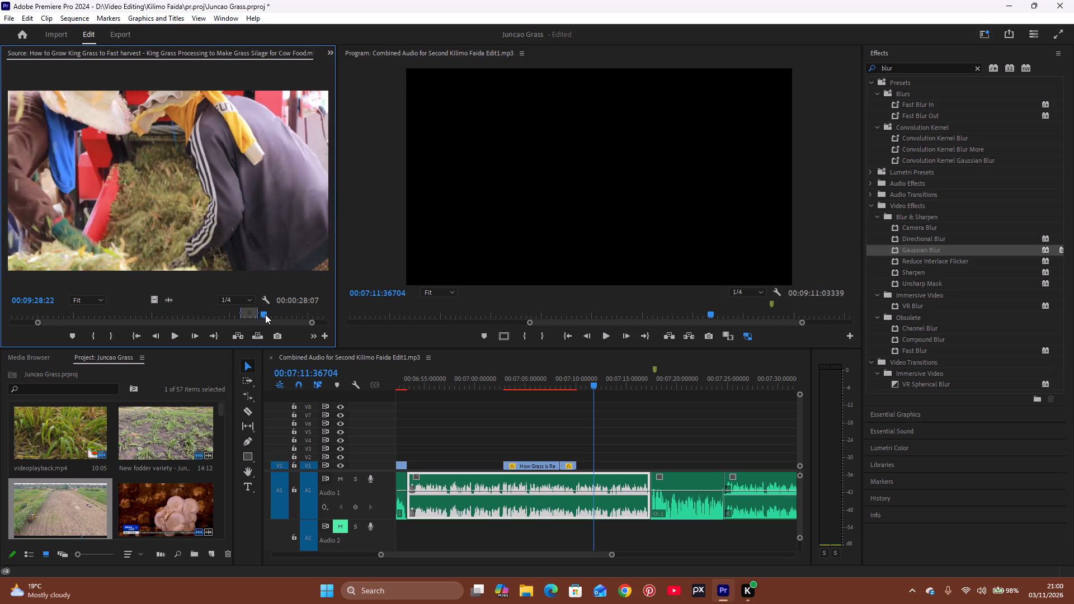
left_click(265, 314)
left_click(265, 314)
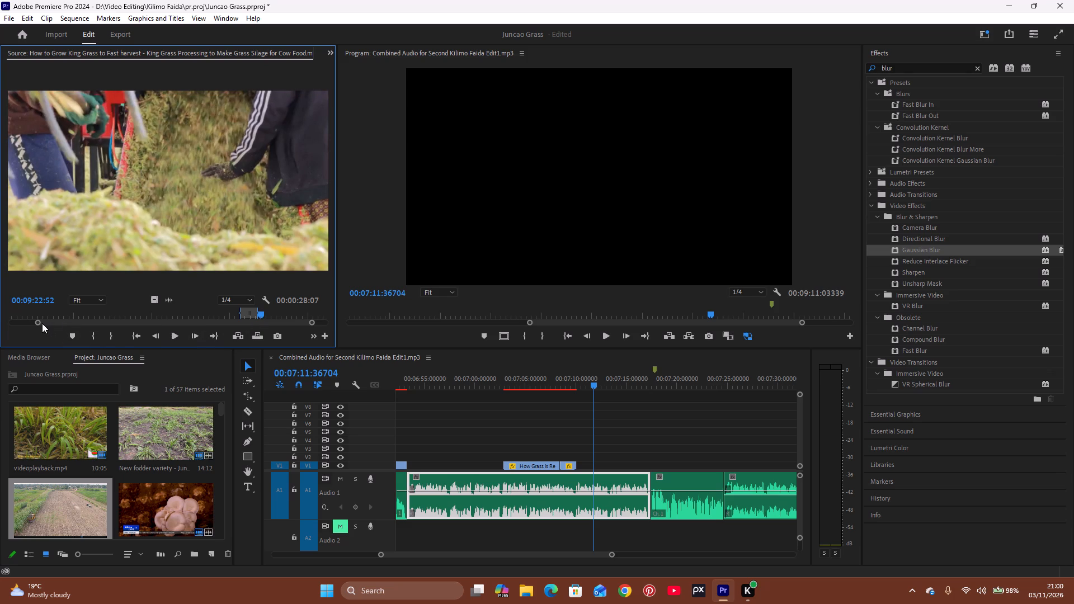
left_click_drag(39, 322, 56, 324)
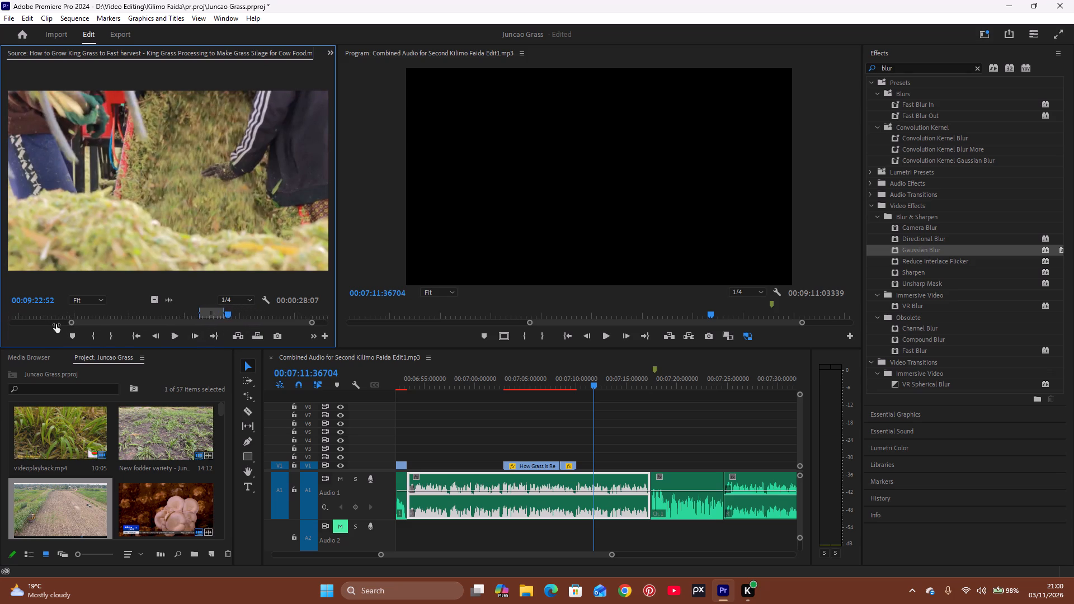
left_click_drag(56, 324, 71, 327)
left_click(88, 336)
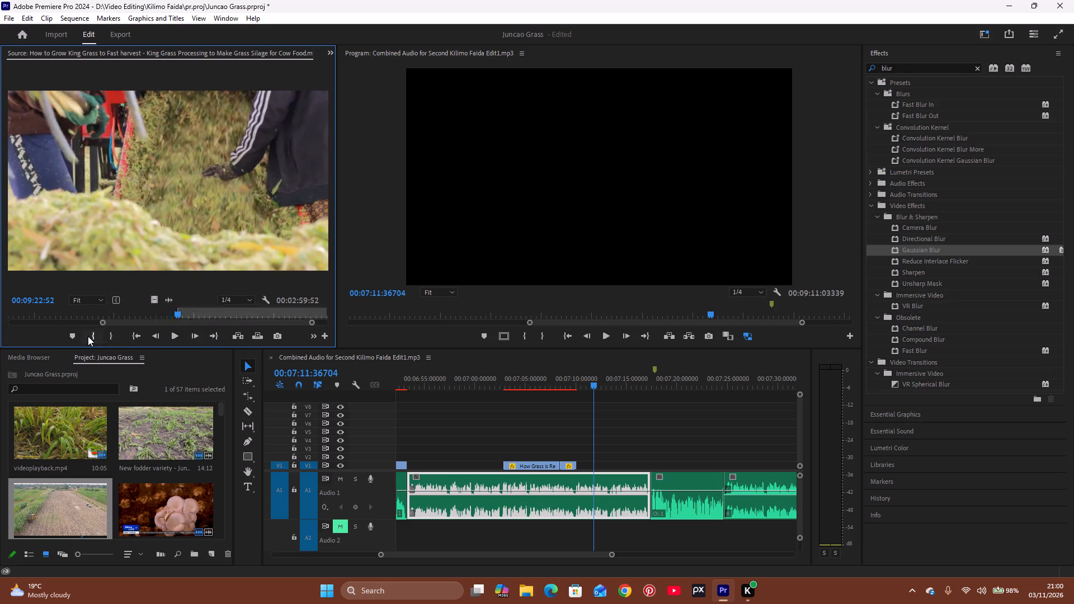
Play the shot forward and mark the source Out point at 00:09:36:04, at the wider view of the three workers.
key("space")
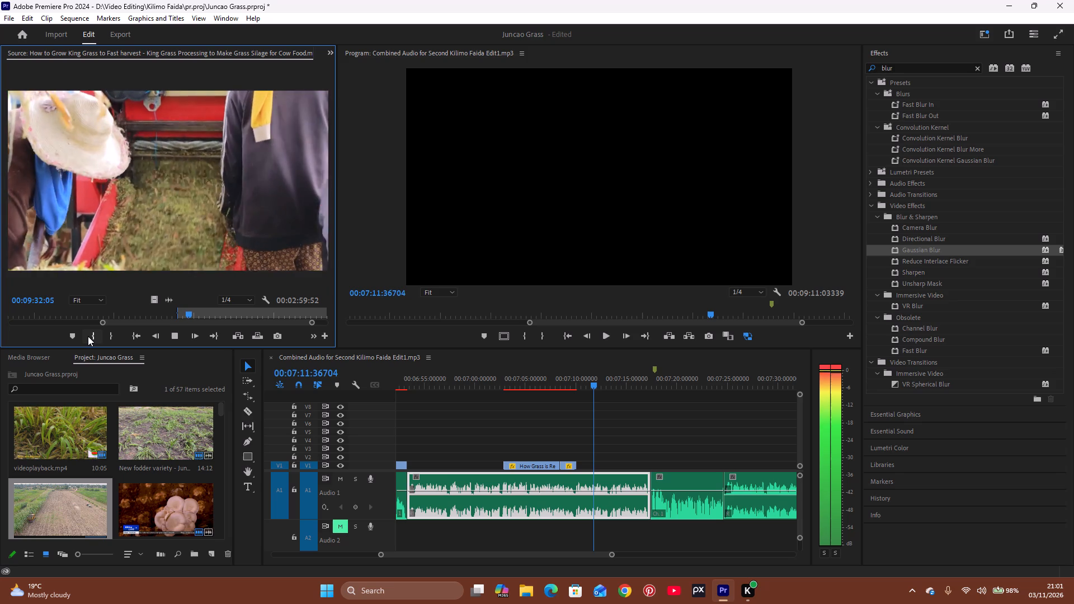
key("space")
key("space")
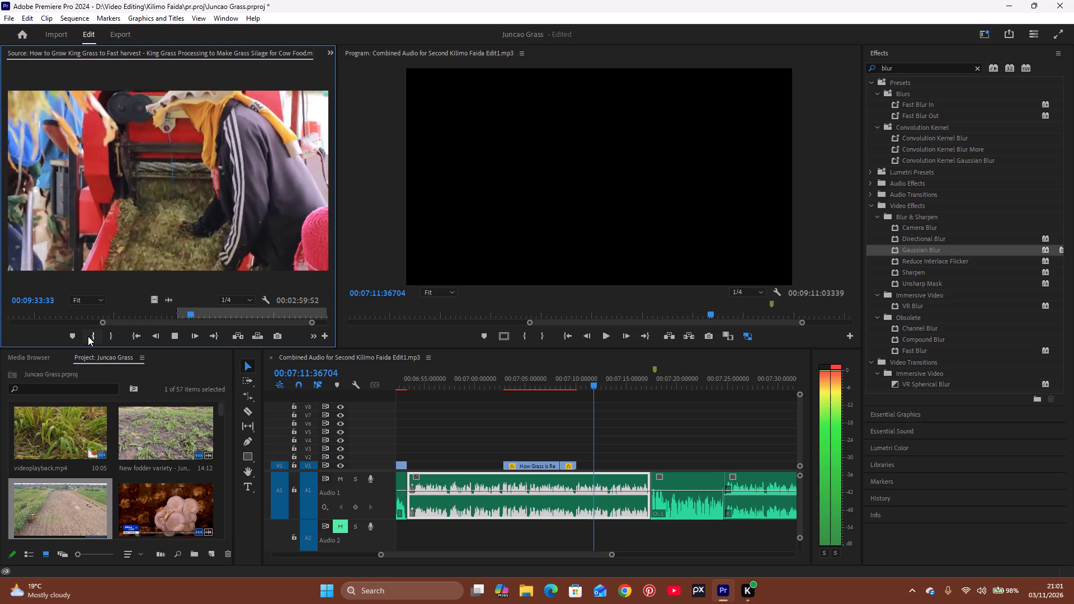
key("space")
key("space")
key("space")
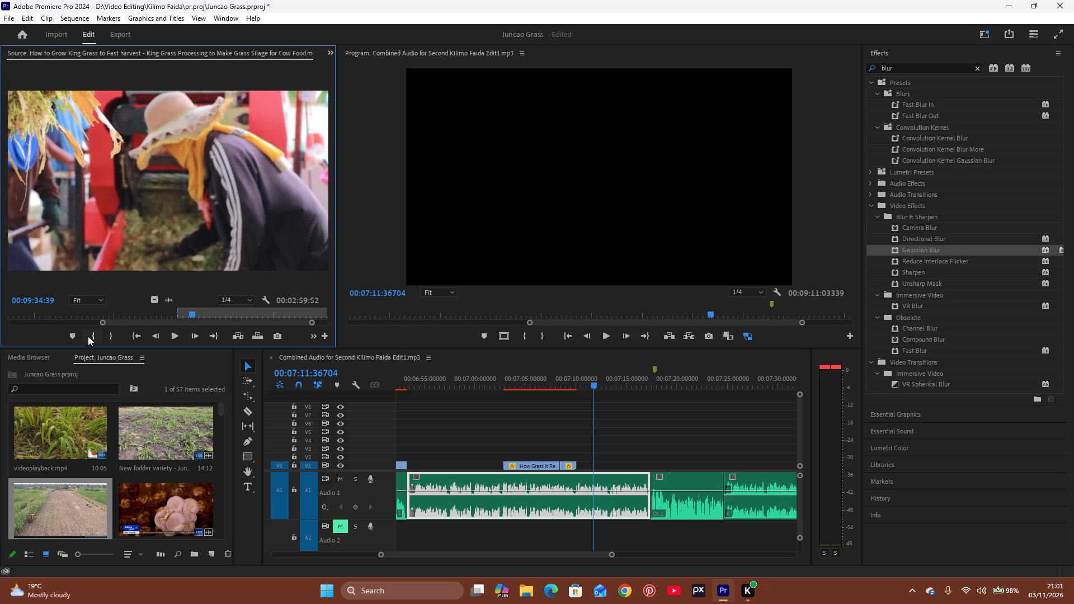
key("space")
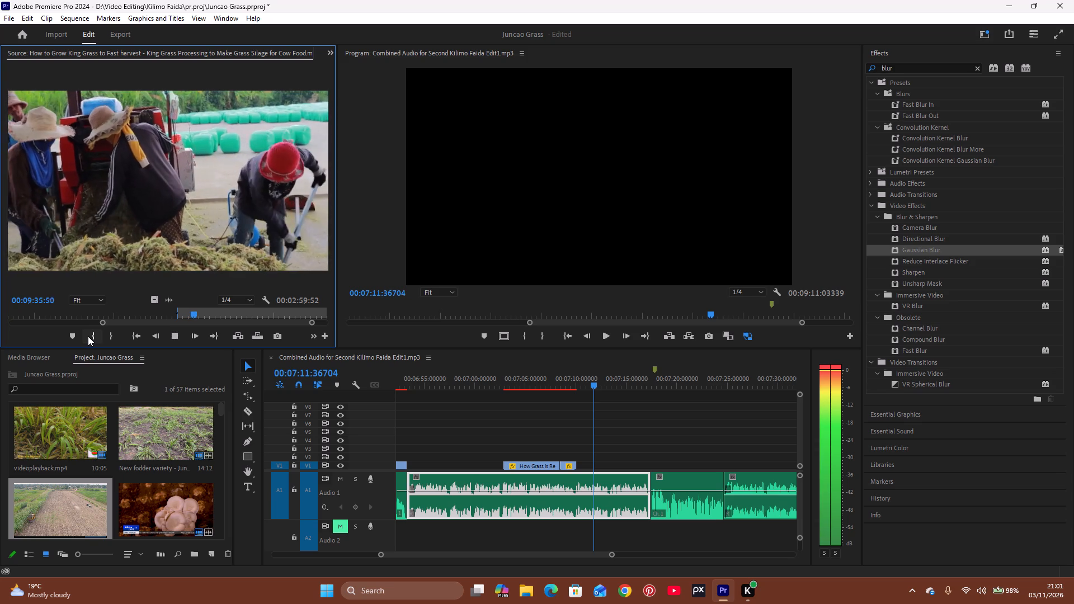
key("space")
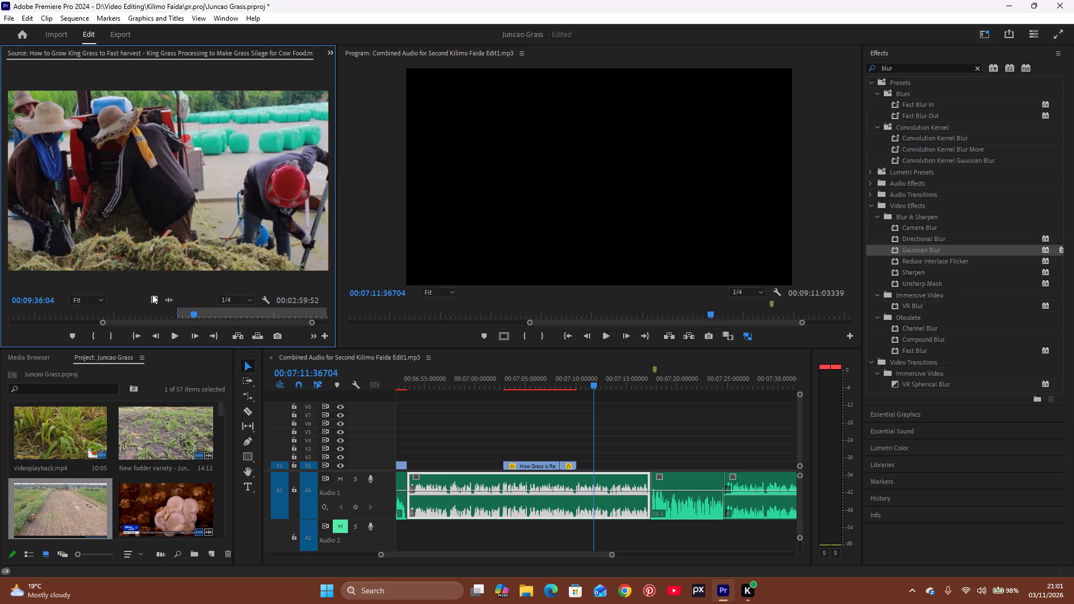
left_click(113, 341)
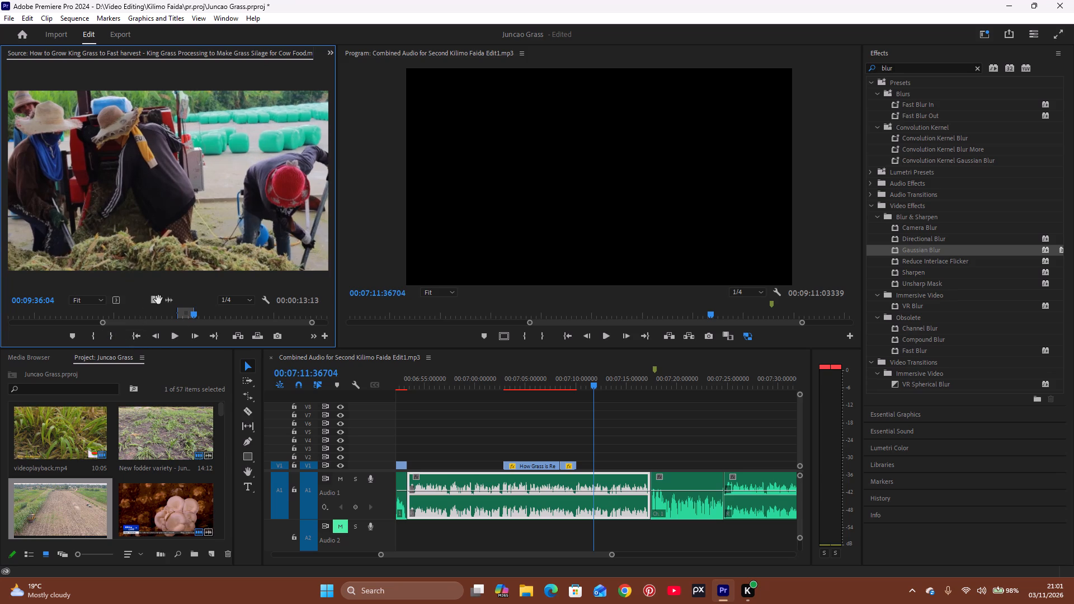
Place only the video of the marked King Grass range on V1, directly after the mushroom clips.
left_click_drag(158, 300, 583, 464)
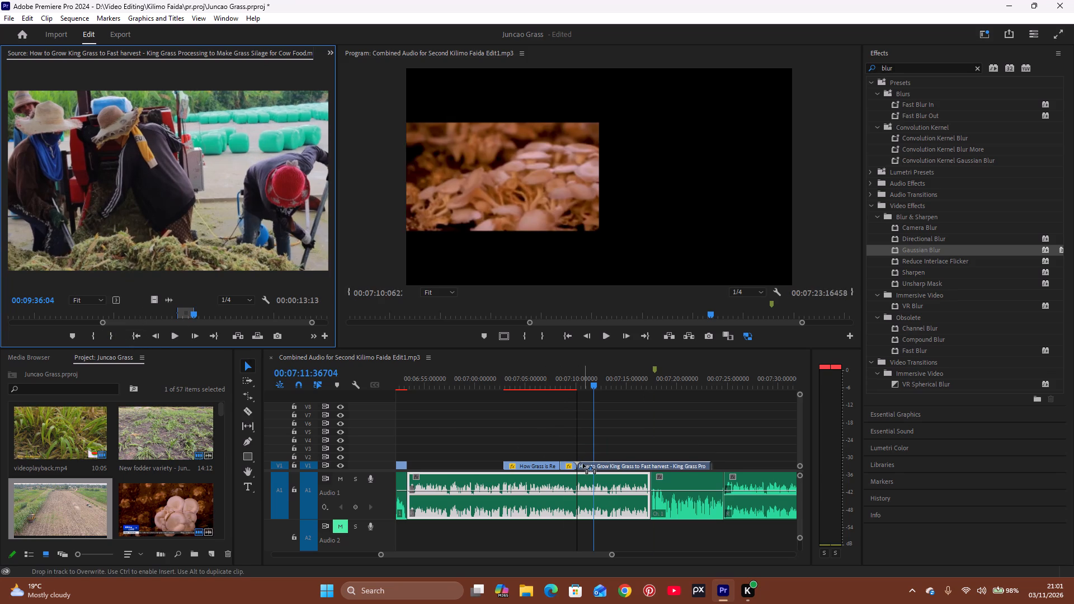
left_click_drag(583, 464, 581, 473)
Play through the new King Grass clip and trim its end back to the audio cut at 00:07:17:17772.
left_click(569, 373)
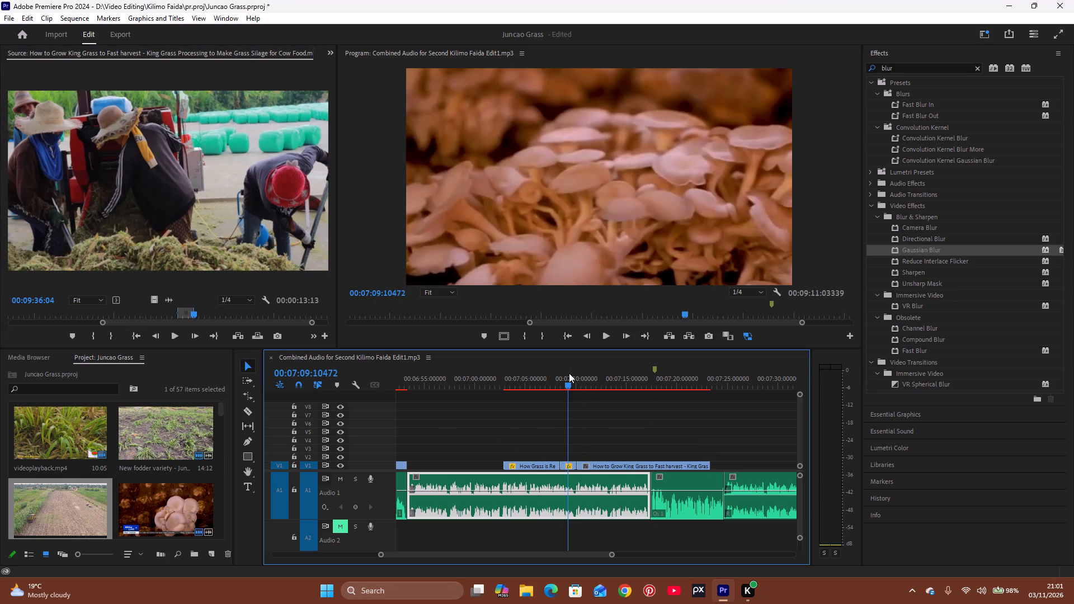
key("space")
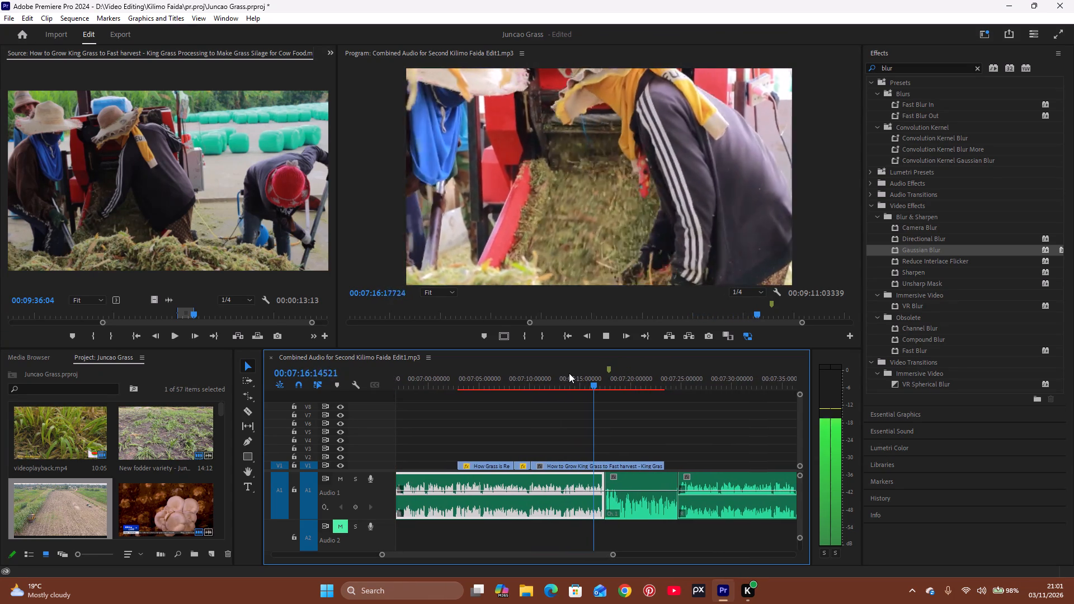
key("space")
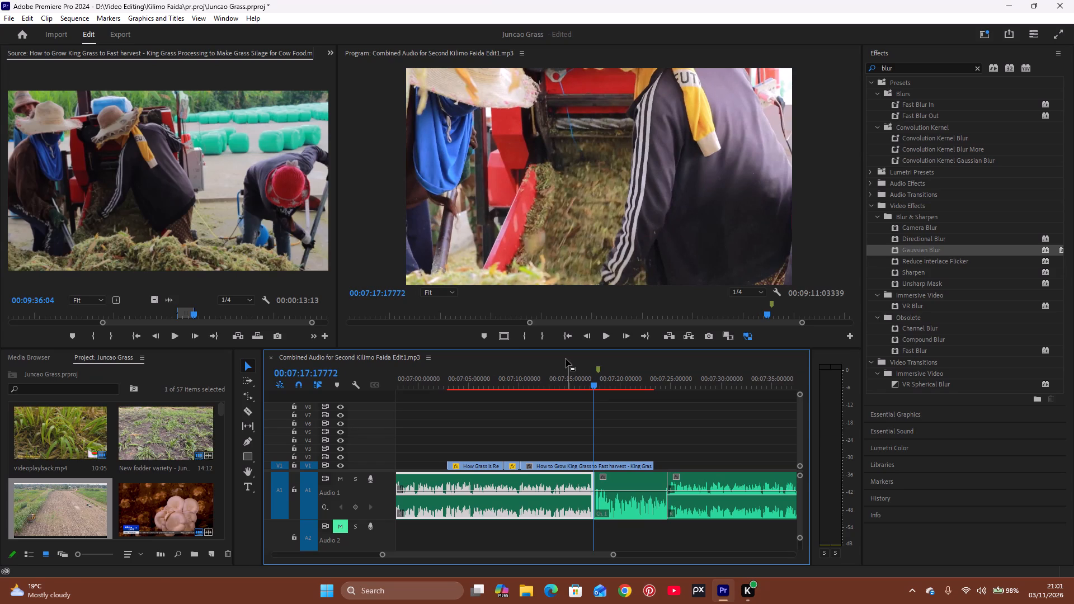
left_click_drag(649, 465, 604, 471)
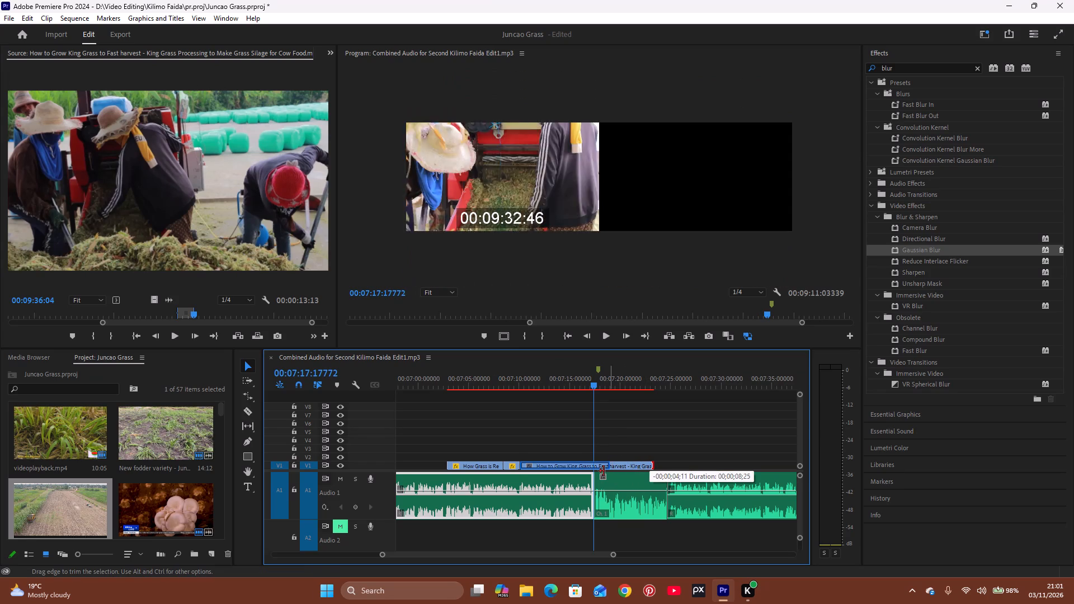
left_click_drag(604, 471, 582, 468)
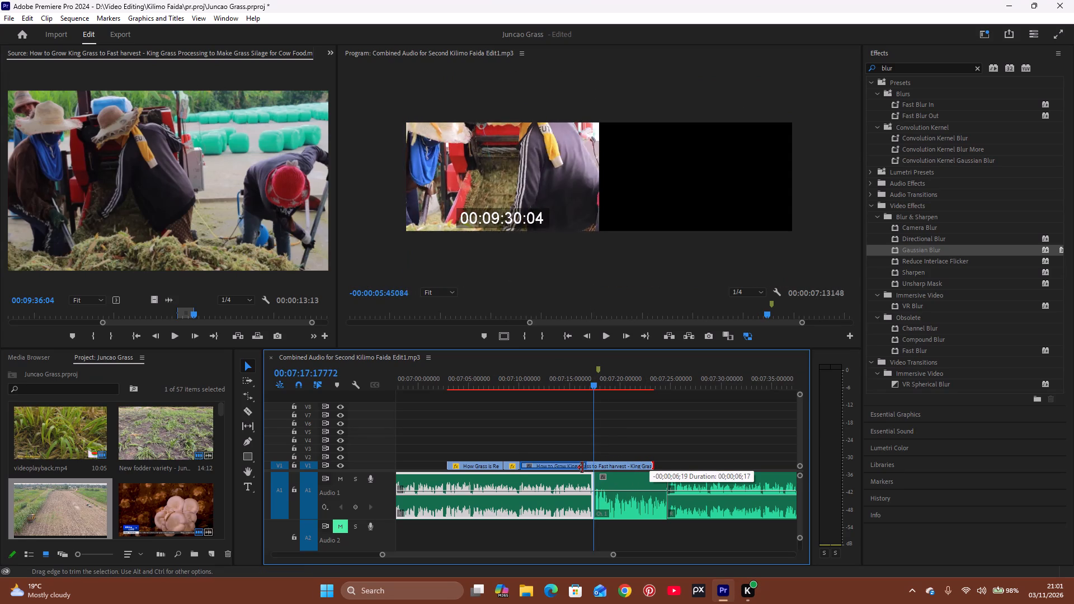
left_click_drag(582, 468, 590, 469)
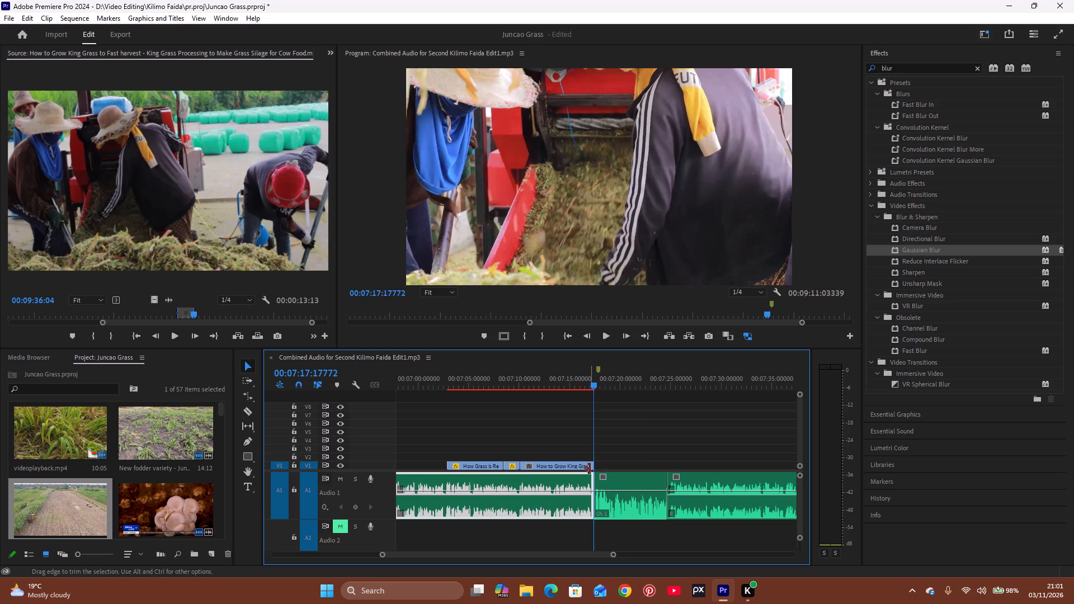
Hear the narration just past the cut and scan the King Grass source onward from 00:09:36:04 for the green bale-wrapping shot.
key("space")
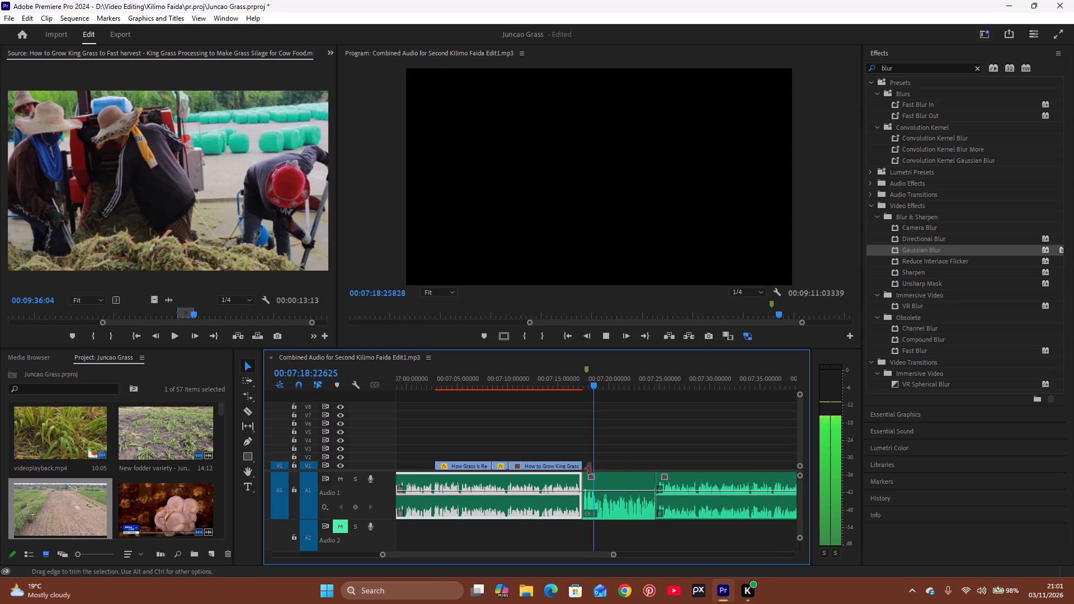
key("space")
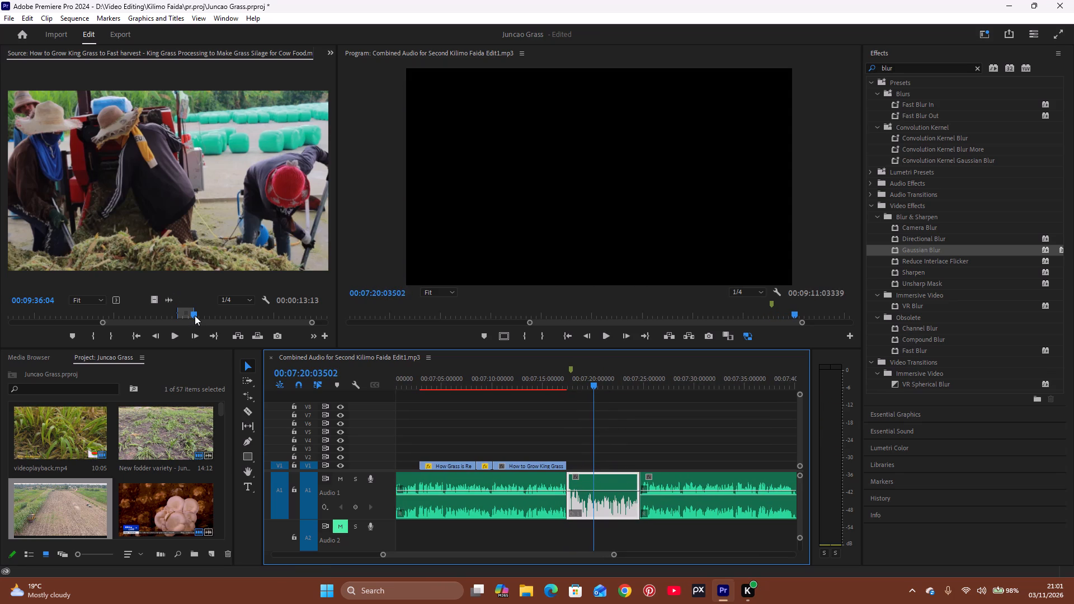
left_click_drag(195, 315, 200, 312)
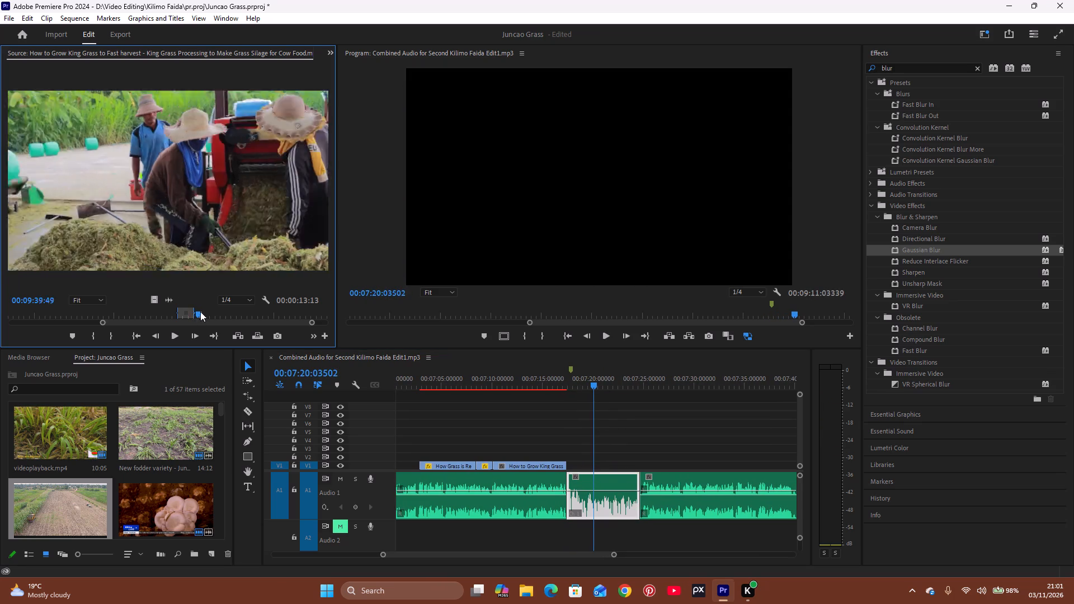
left_click_drag(200, 312, 206, 306)
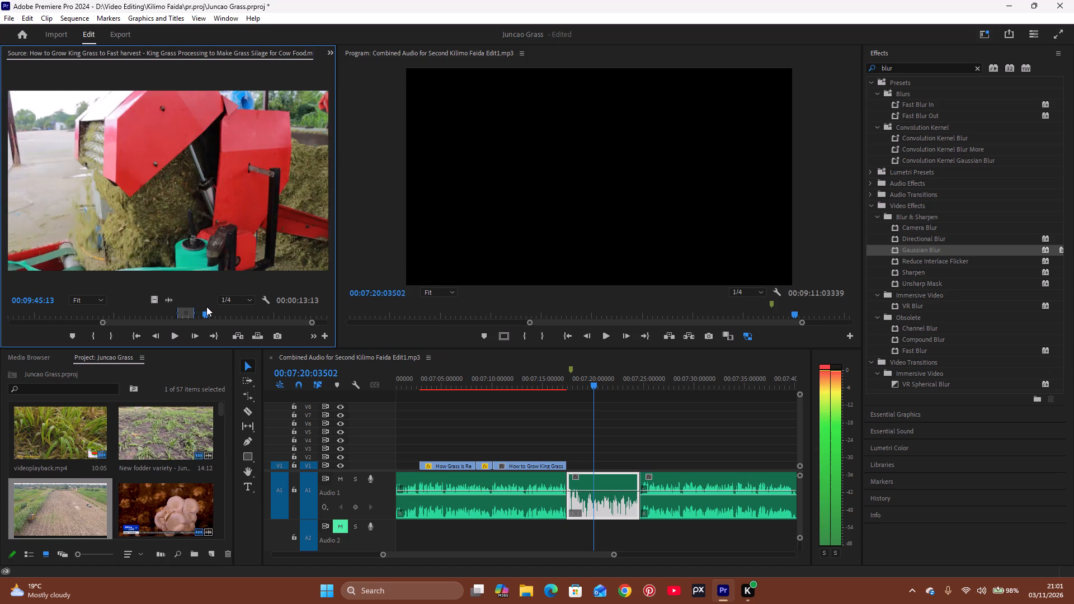
left_click_drag(206, 306, 208, 306)
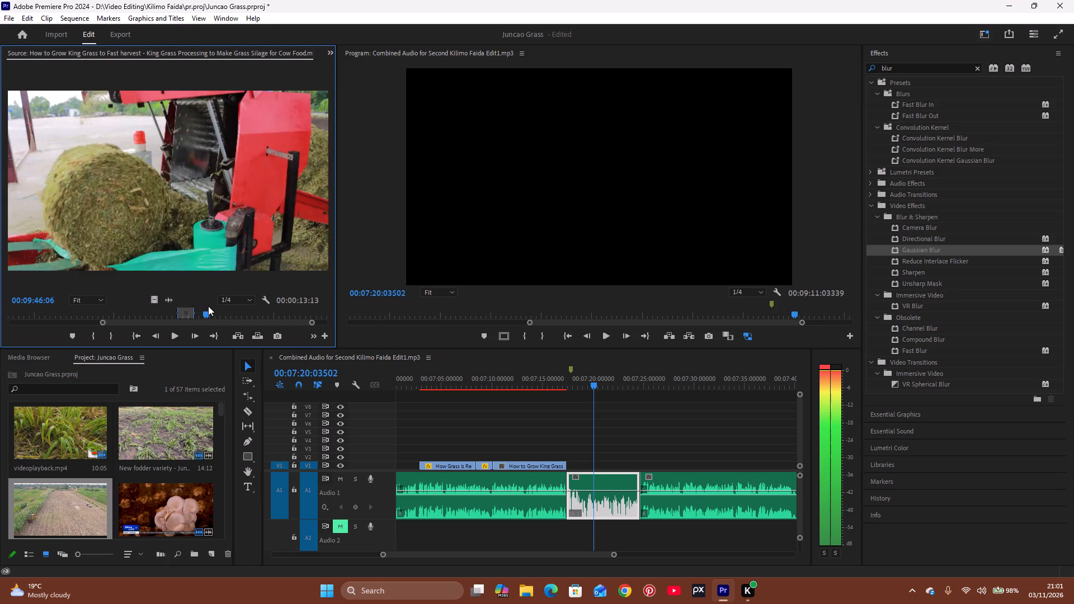
left_click_drag(208, 306, 211, 302)
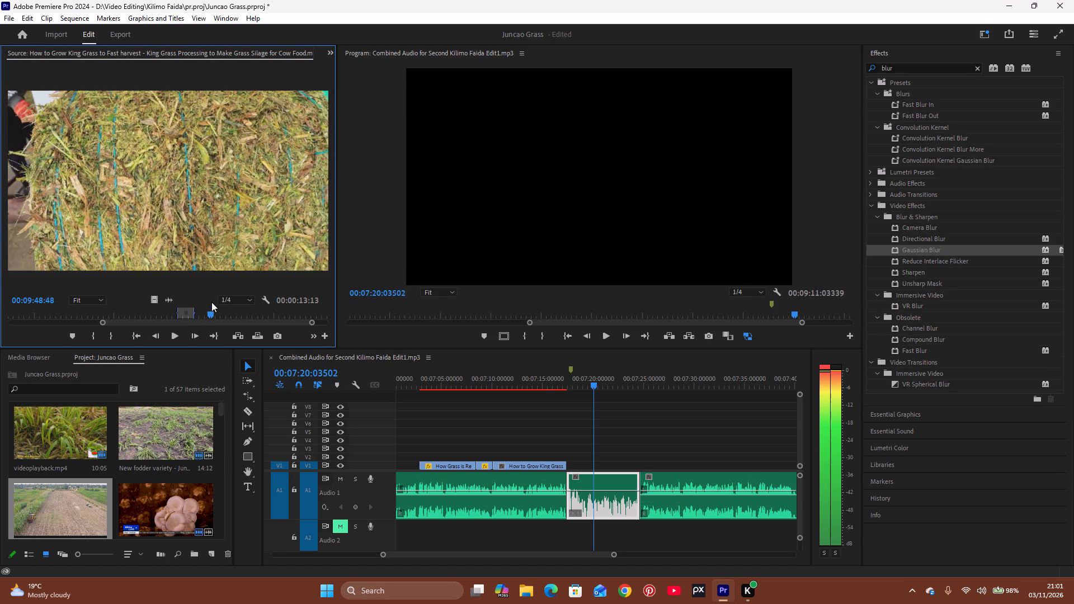
left_click_drag(211, 302, 218, 298)
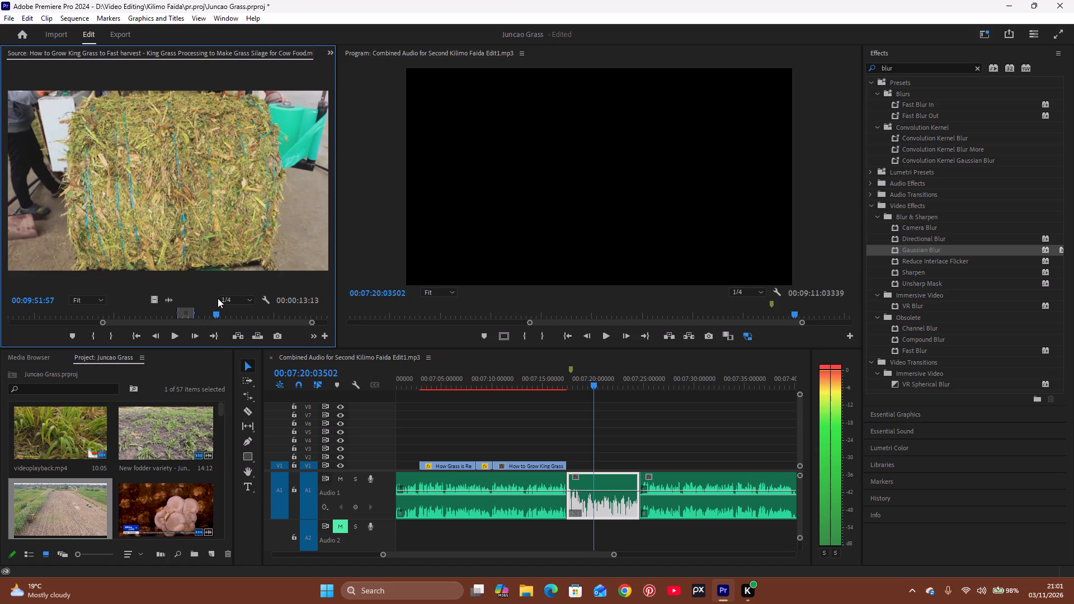
left_click_drag(218, 298, 223, 293)
left_click_drag(223, 293, 227, 290)
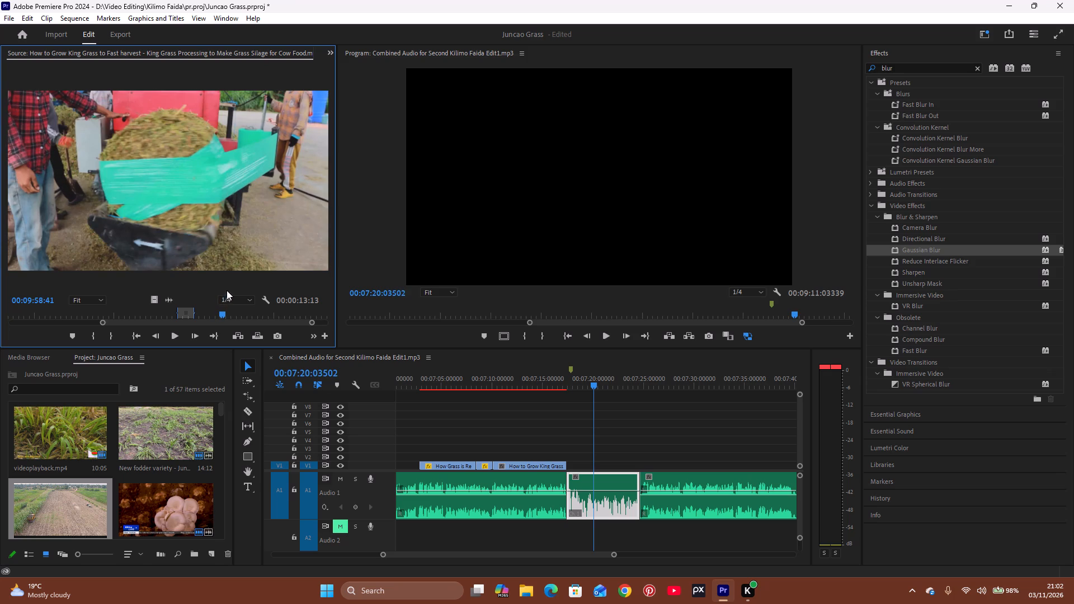
left_click_drag(227, 290, 227, 302)
left_click_drag(225, 309, 229, 308)
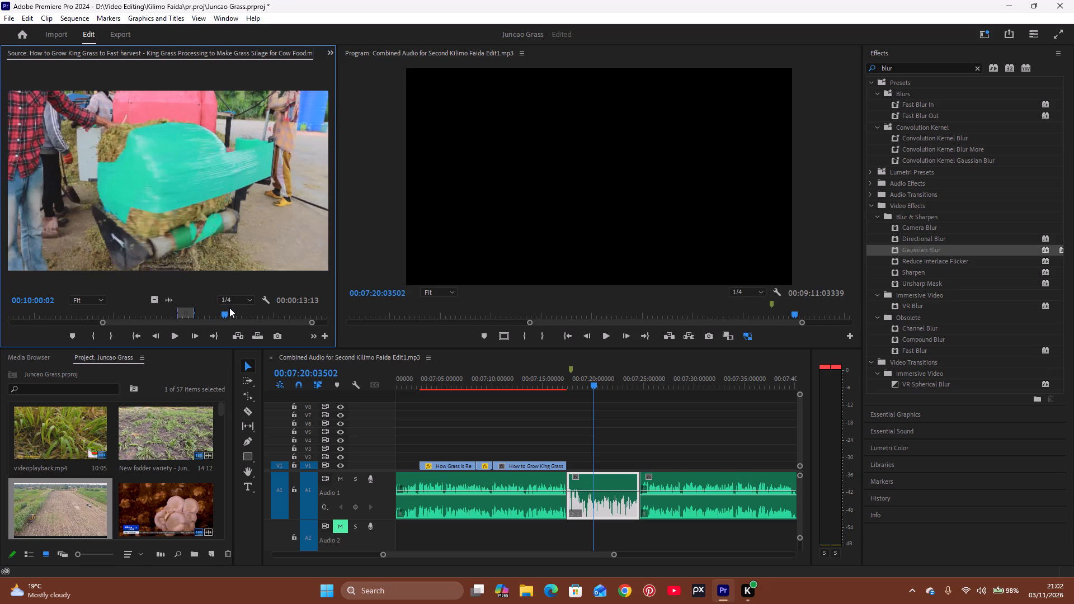
left_click_drag(229, 308, 214, 320)
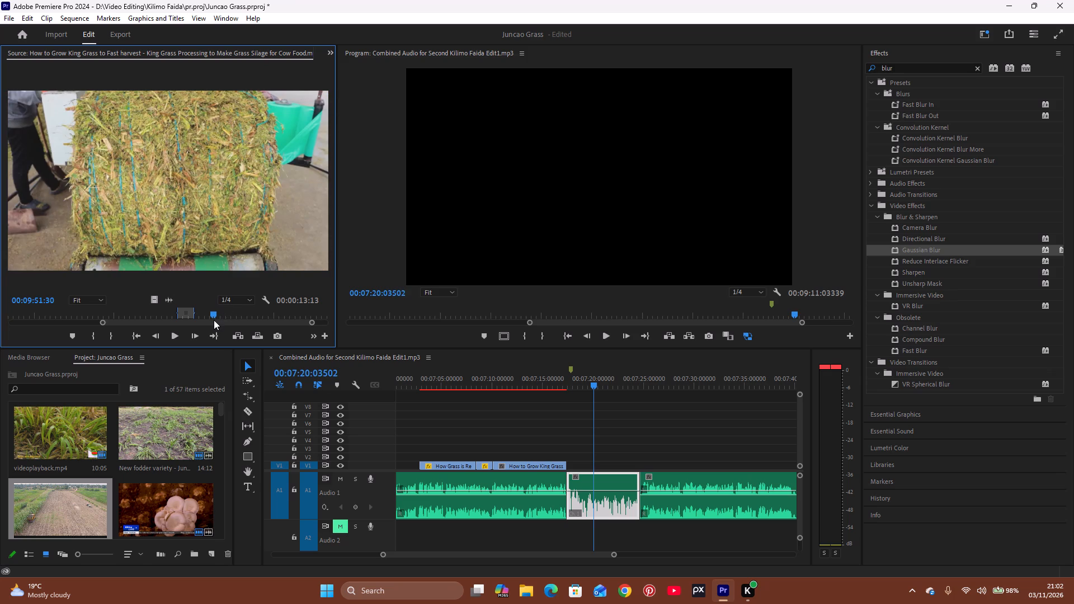
left_click_drag(214, 320, 222, 317)
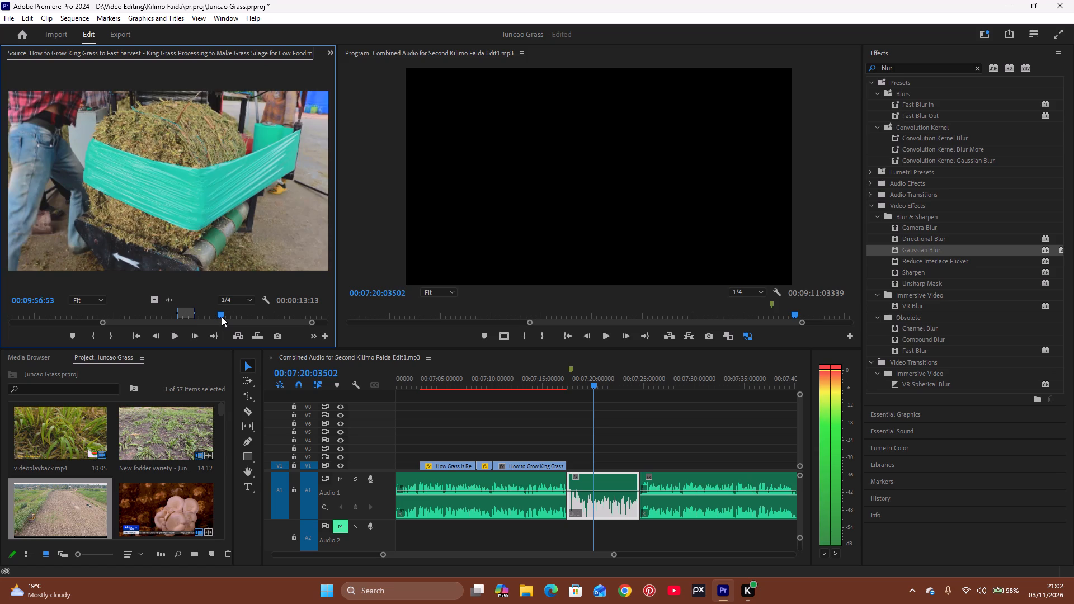
left_click_drag(222, 317, 220, 318)
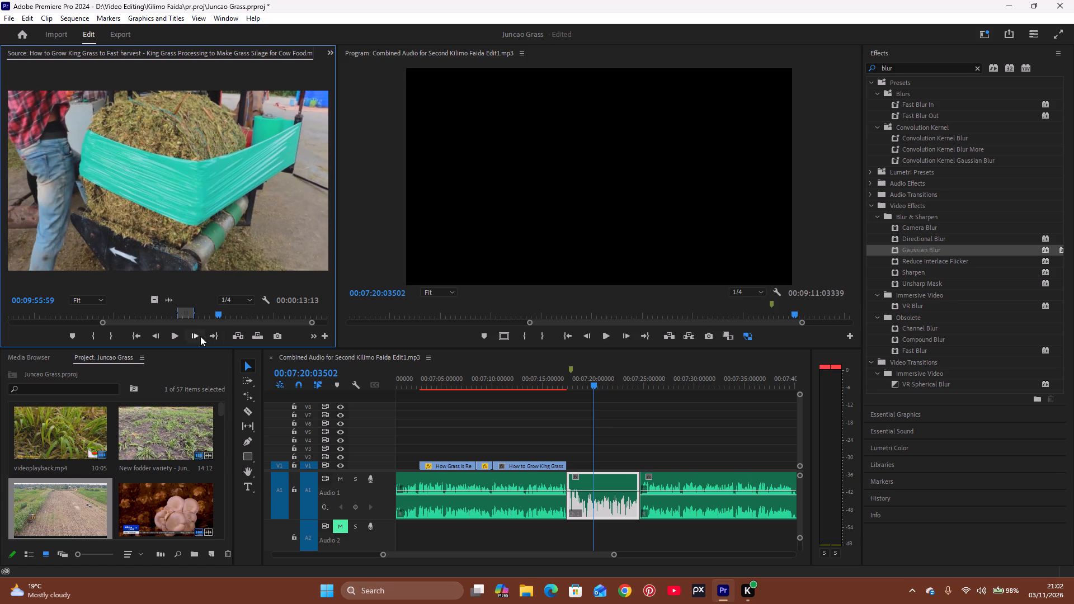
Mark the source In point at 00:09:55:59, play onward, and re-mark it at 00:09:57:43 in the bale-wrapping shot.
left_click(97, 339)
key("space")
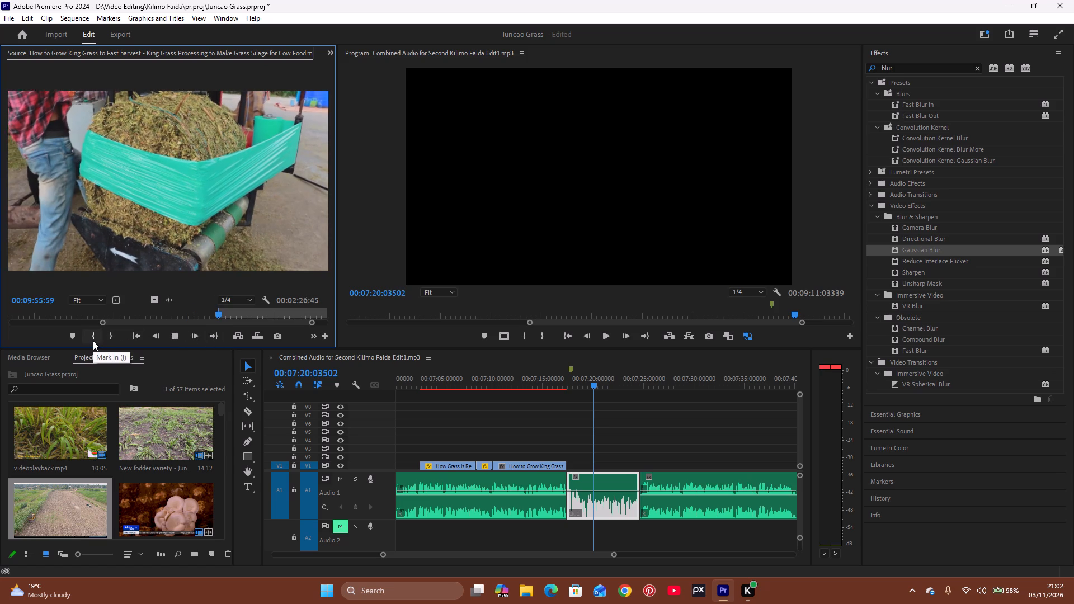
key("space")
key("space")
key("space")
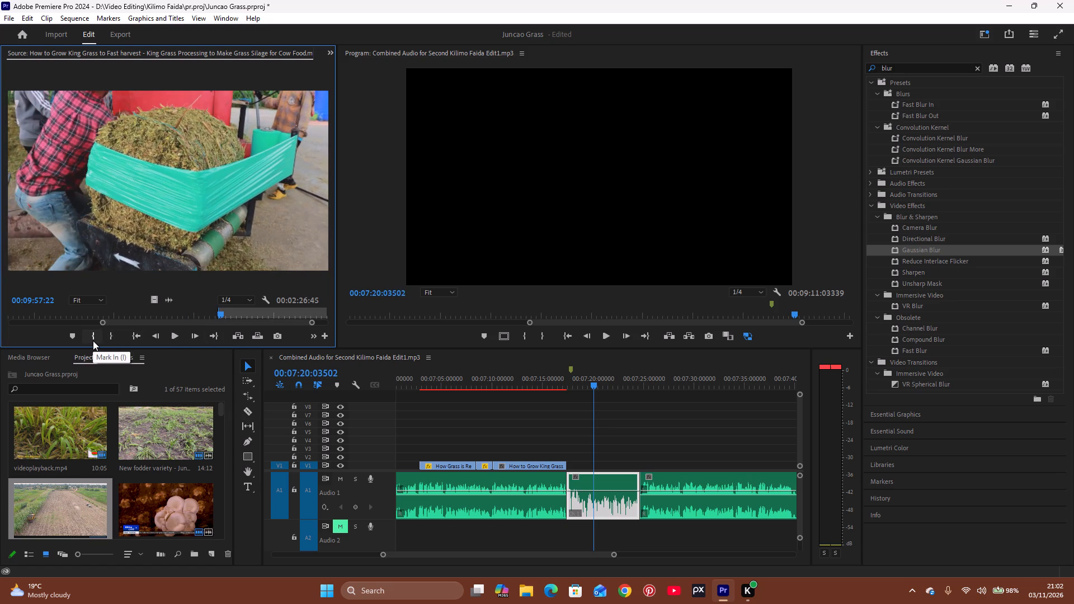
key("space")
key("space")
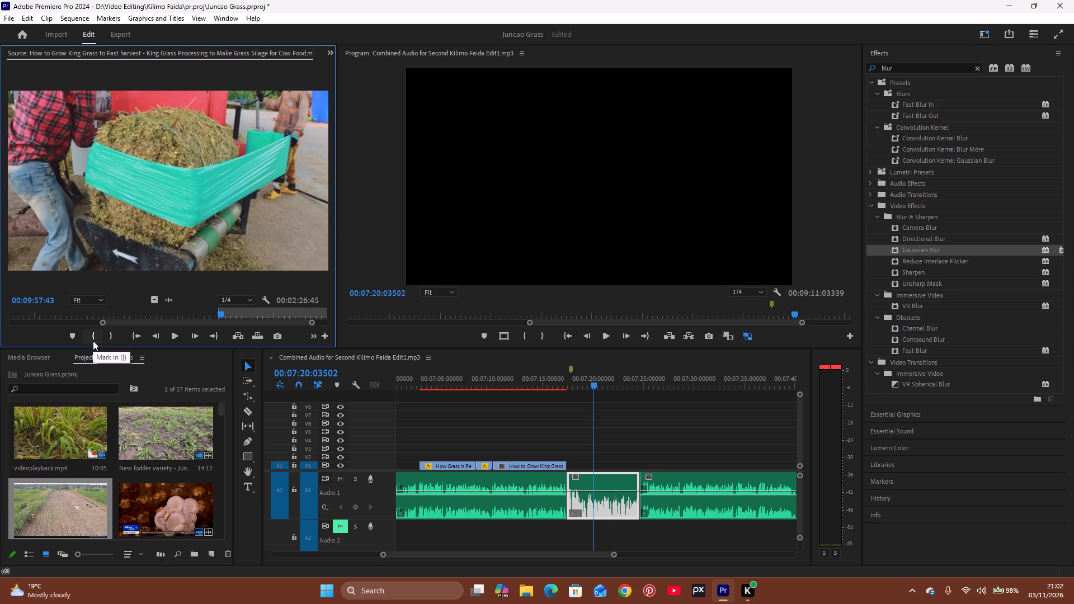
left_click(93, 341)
Review the bale-wrapping shot and mark the source In point at 00:09:58:27, as the green wrap turns around the bale.
key("space")
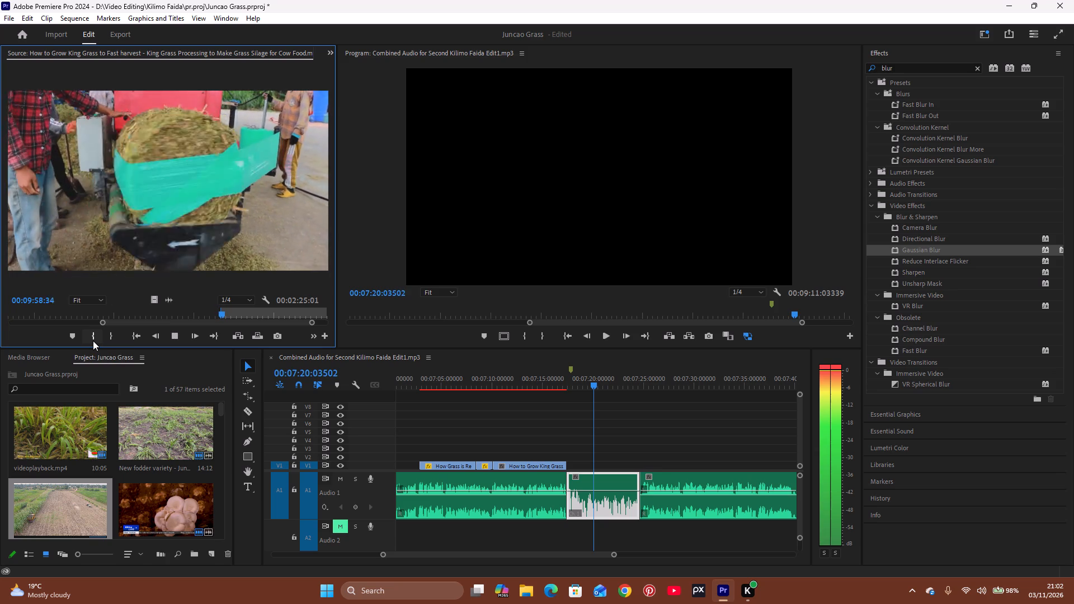
key("space")
key("space")
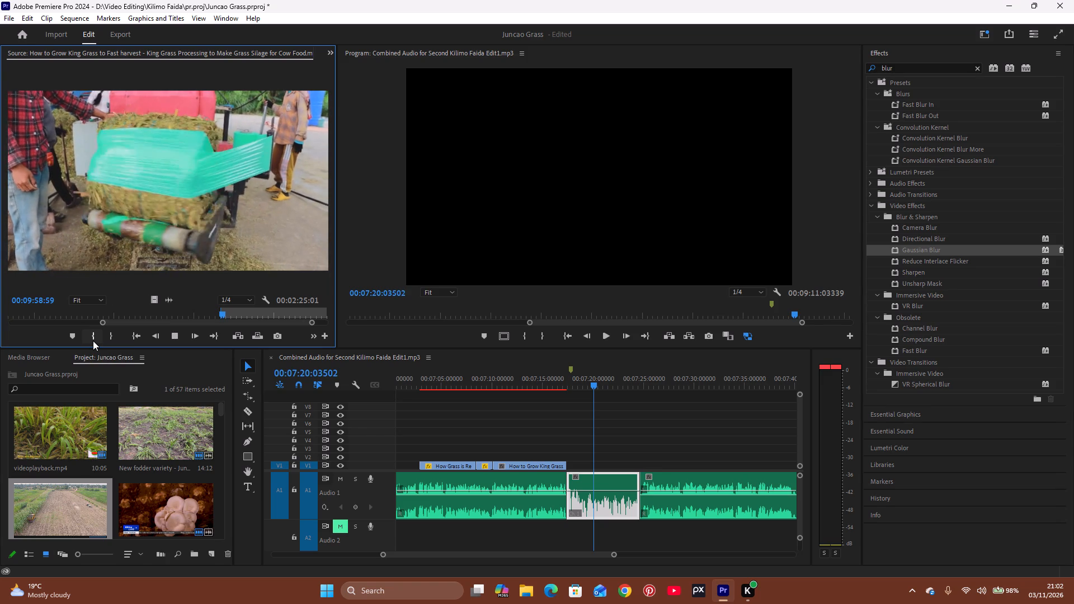
key("space")
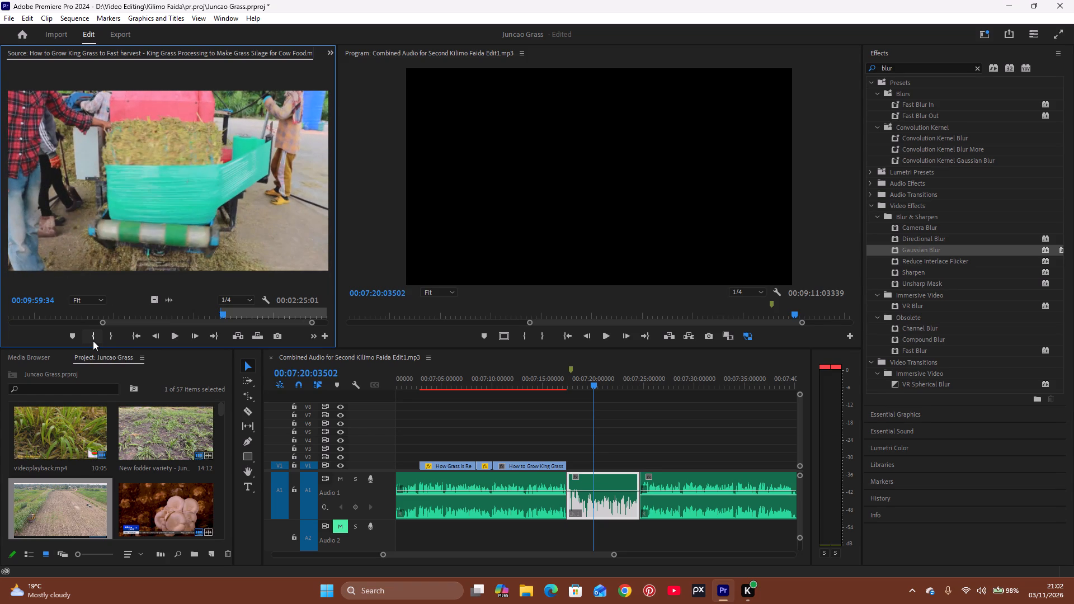
left_click_drag(223, 315, 221, 316)
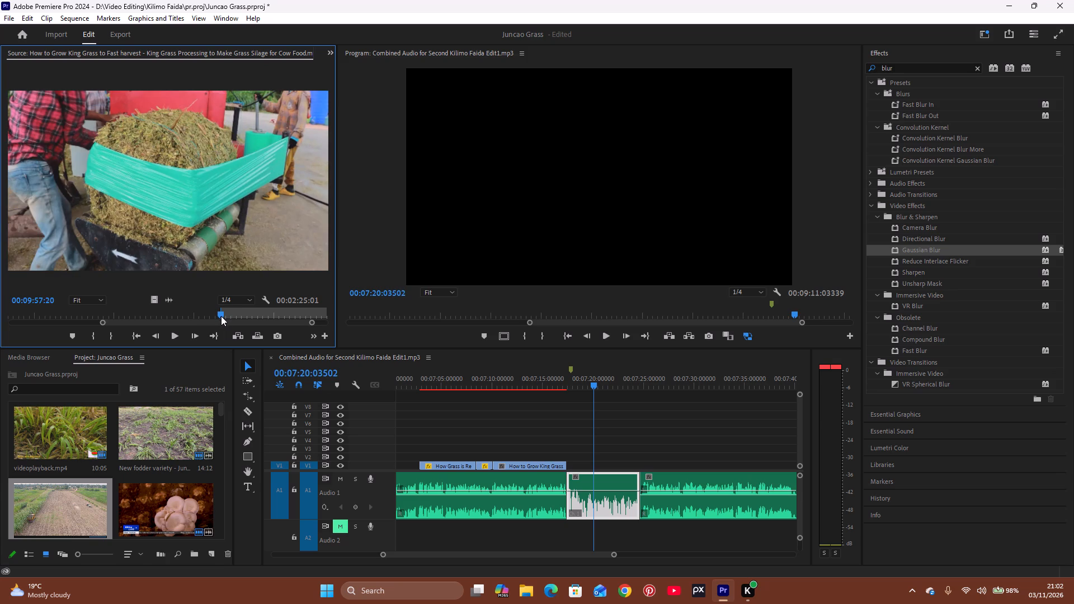
left_click_drag(221, 316, 230, 308)
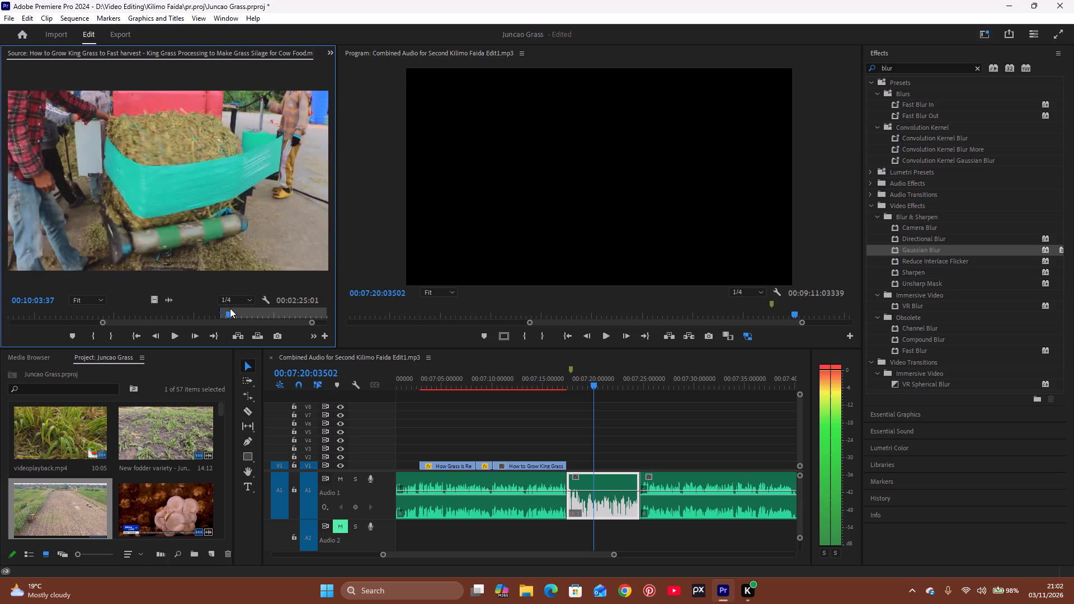
left_click_drag(230, 308, 226, 317)
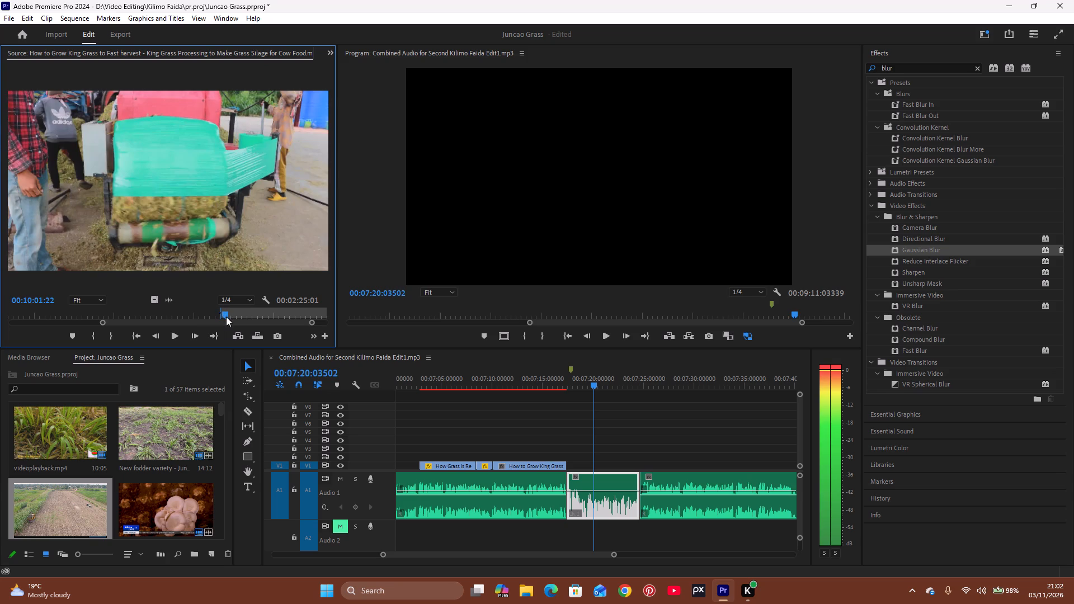
left_click_drag(226, 317, 218, 329)
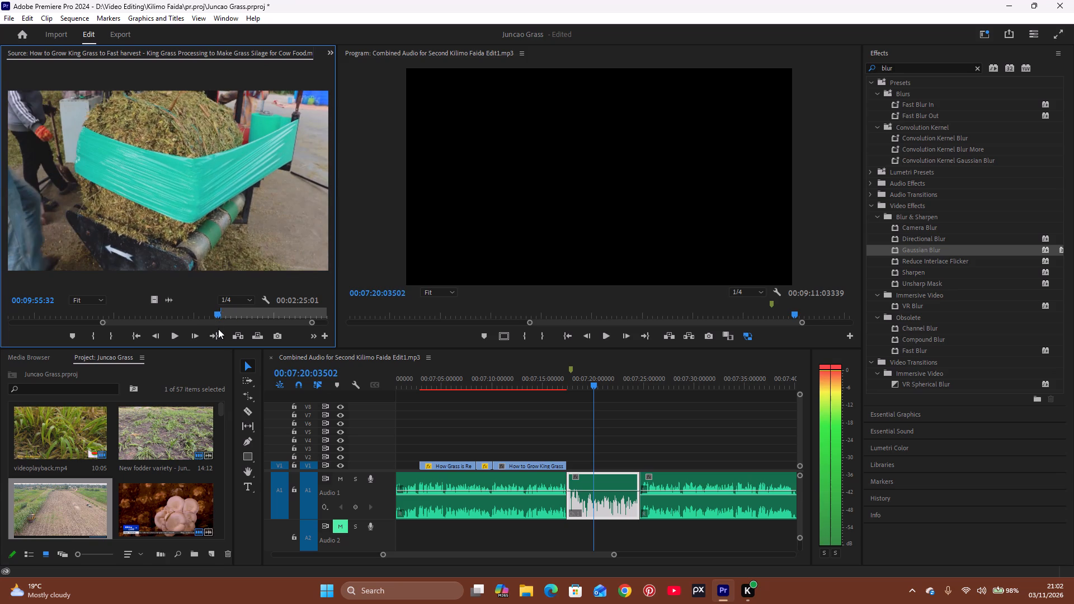
key("space")
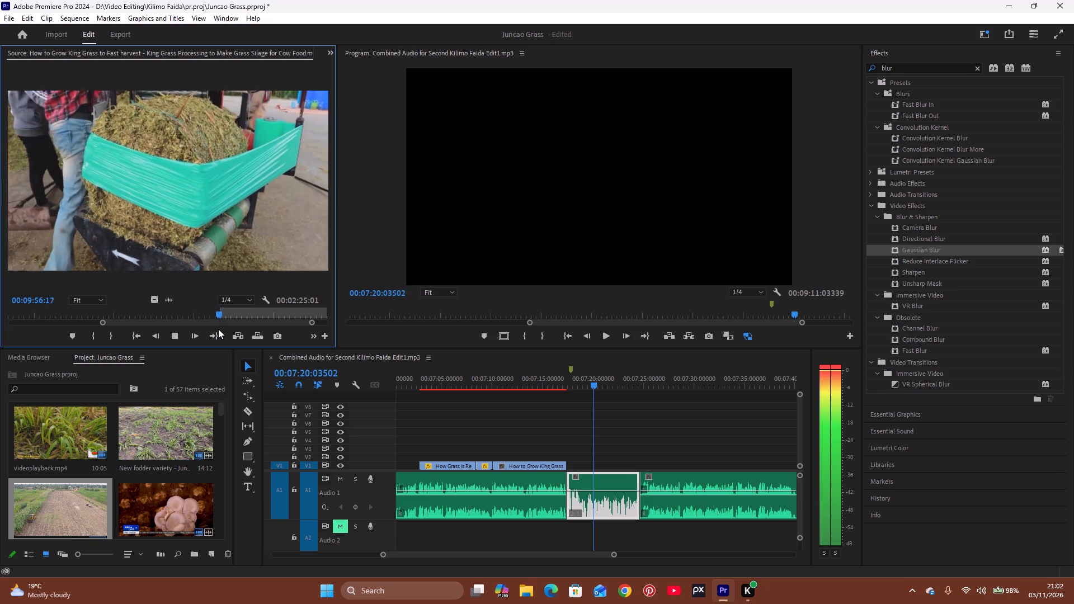
key("space")
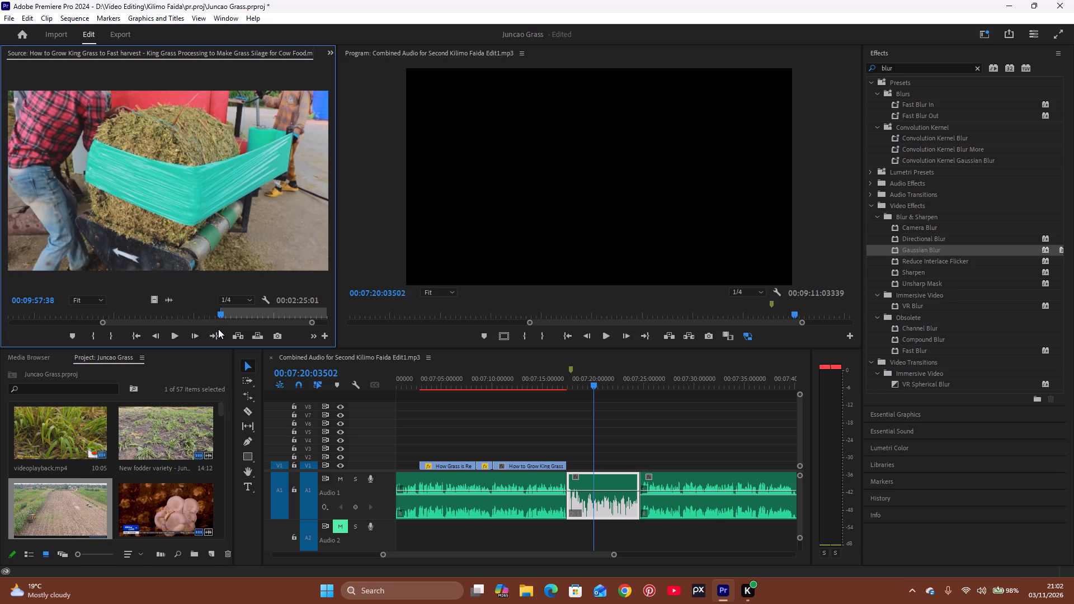
key("space")
key("space")
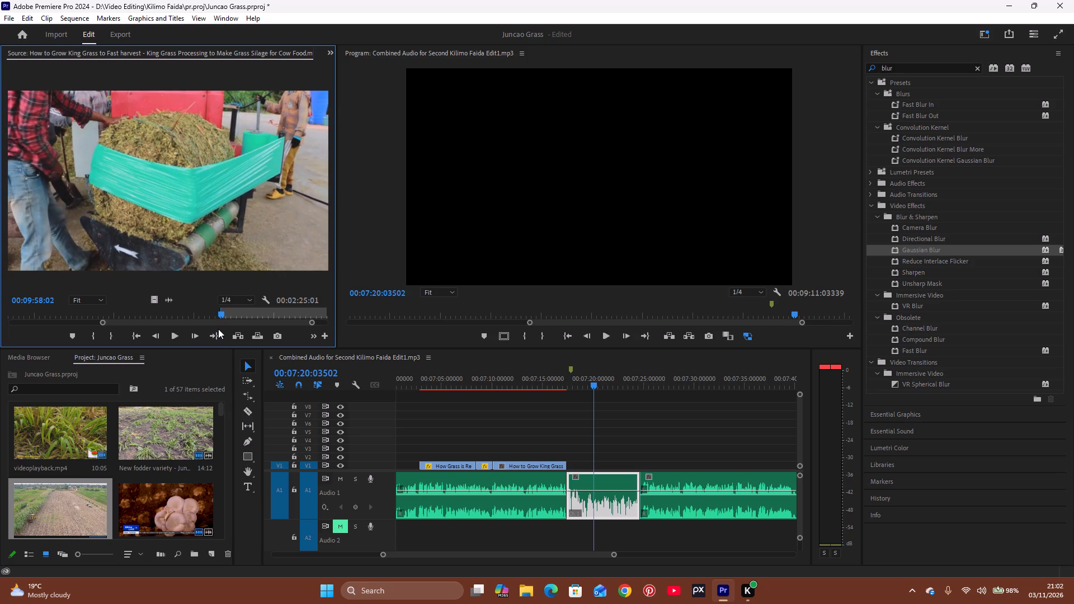
key("space")
key("space")
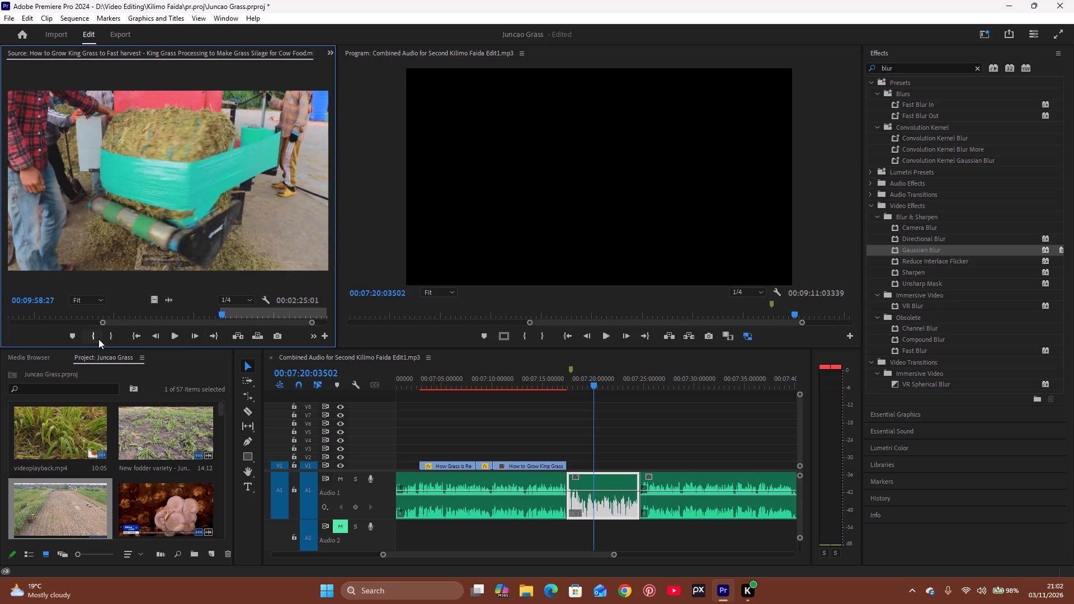
left_click(98, 339)
Play the wrapping shot forward and mark the source Out point at 00:10:10:21, where the bale is fully covered in green.
key("space")
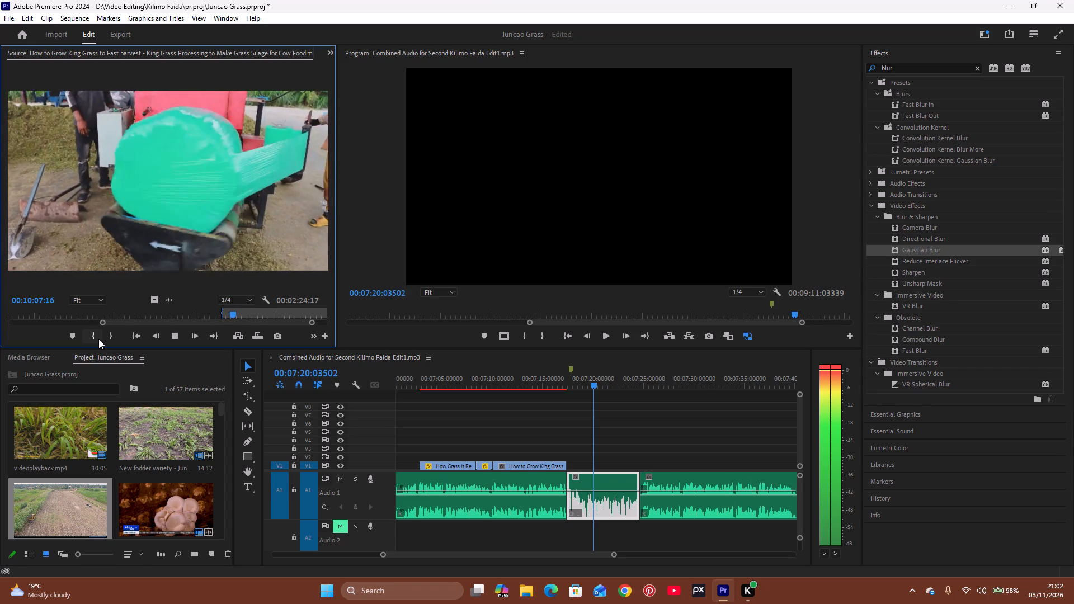
key("space")
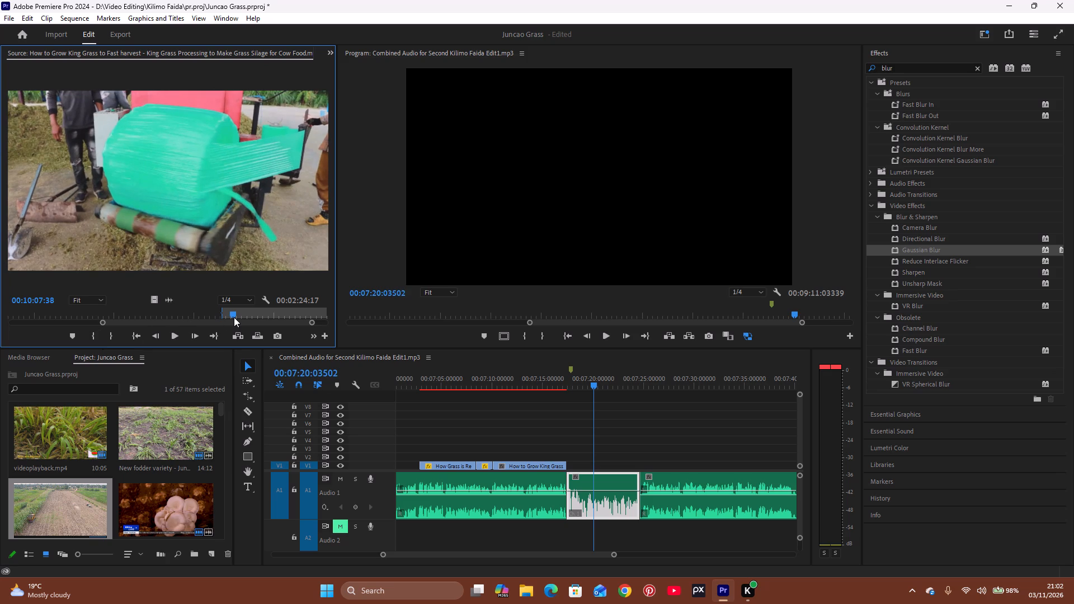
left_click(234, 316)
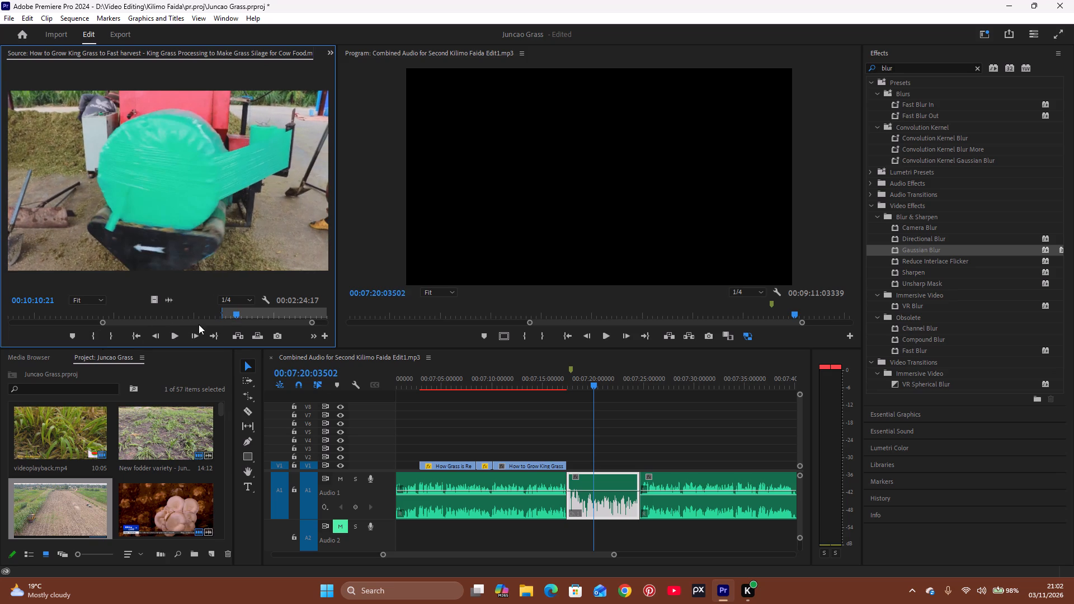
left_click(114, 341)
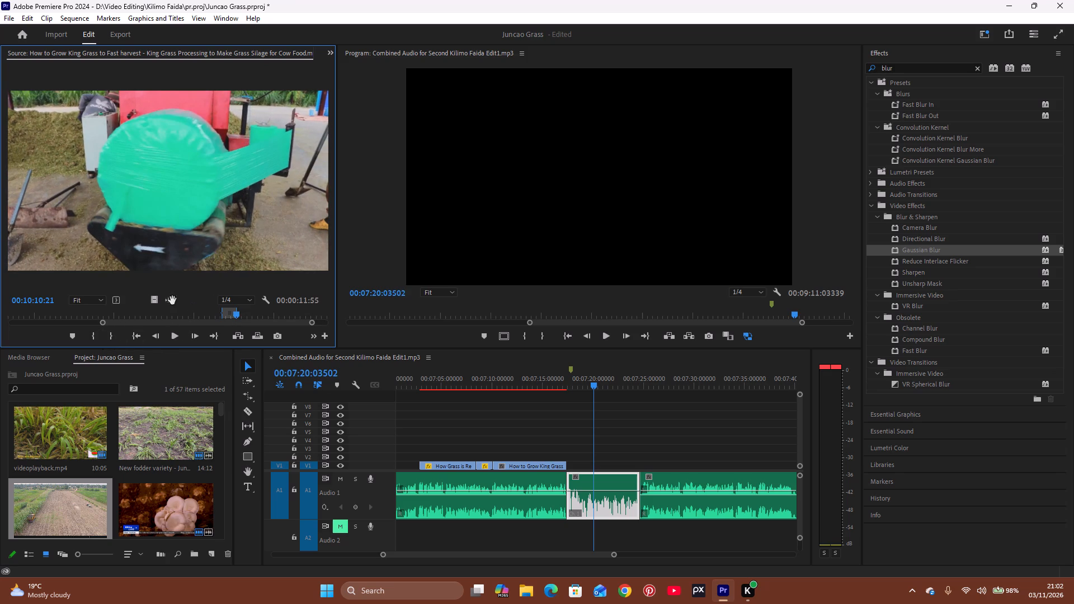
Place only the video of the marked bale-wrapping range on V1, directly after the previous King Grass clip.
left_click_drag(153, 301, 576, 461)
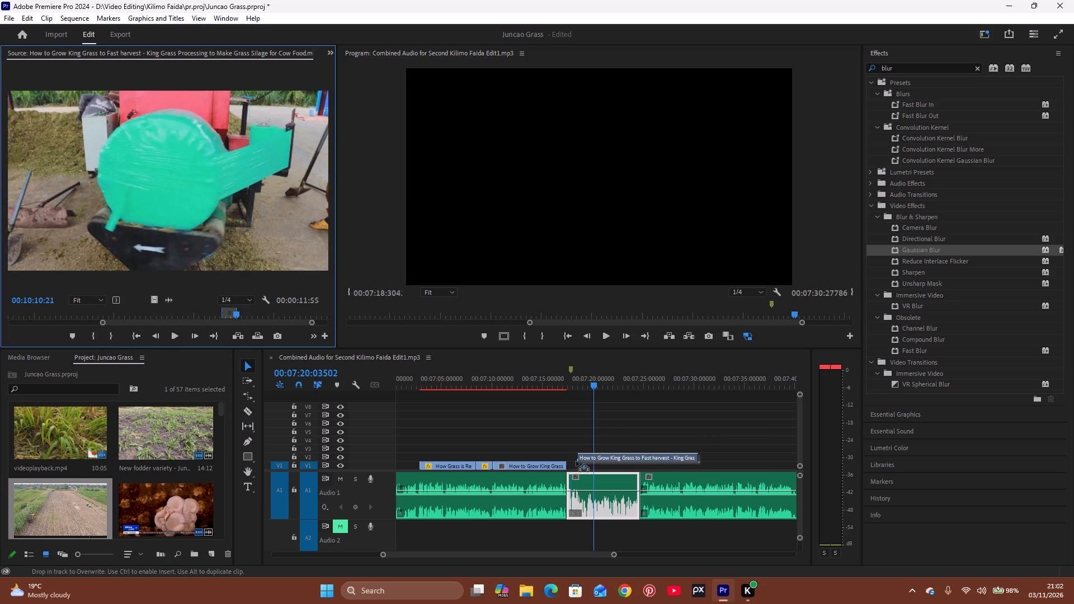
left_click_drag(576, 461, 567, 465)
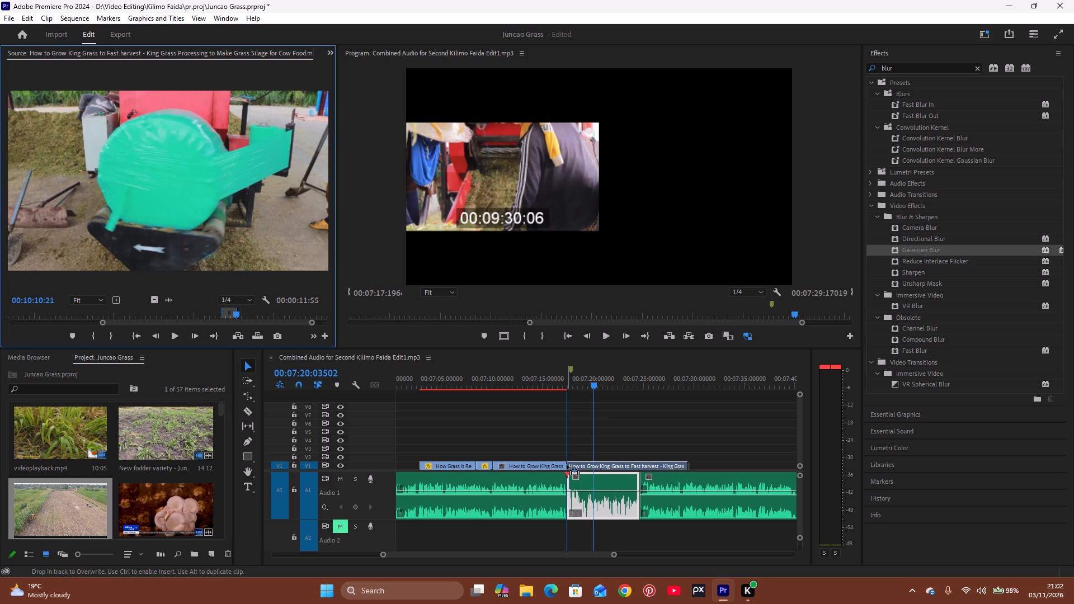
left_click_drag(567, 465, 567, 464)
Play the sequence from the bale-wrapping clip into the empty video gap to check the footage against the narration.
left_click(567, 372)
key("space")
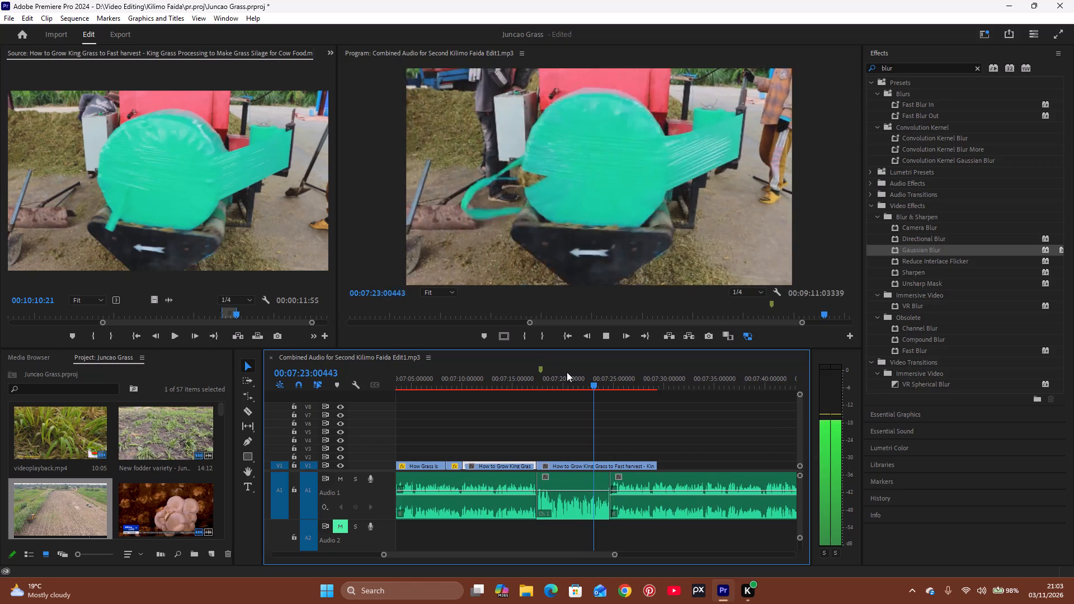
key("space")
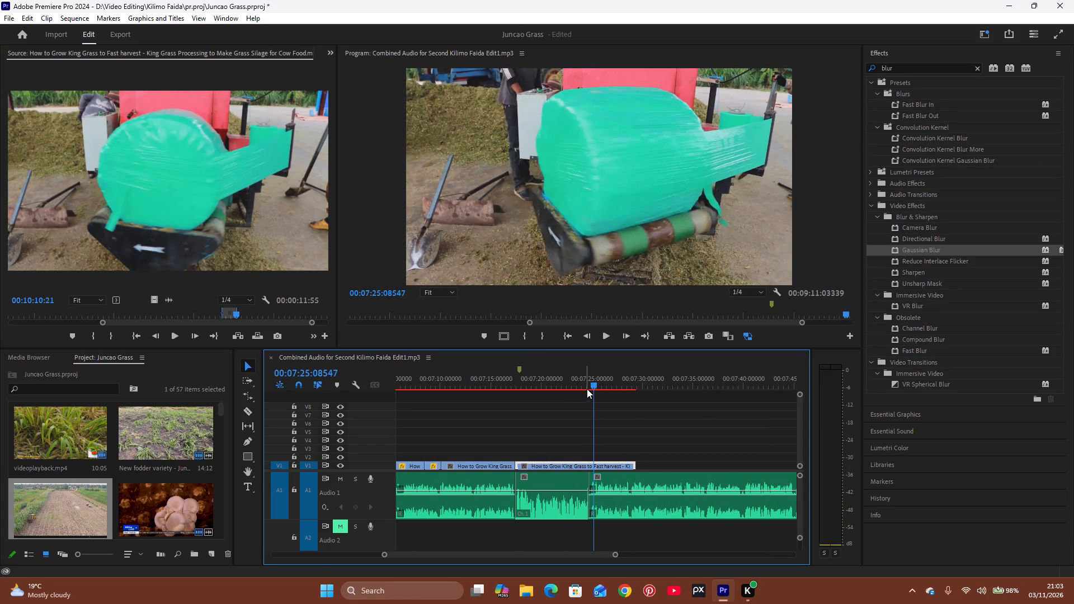
left_click(552, 379)
key("space")
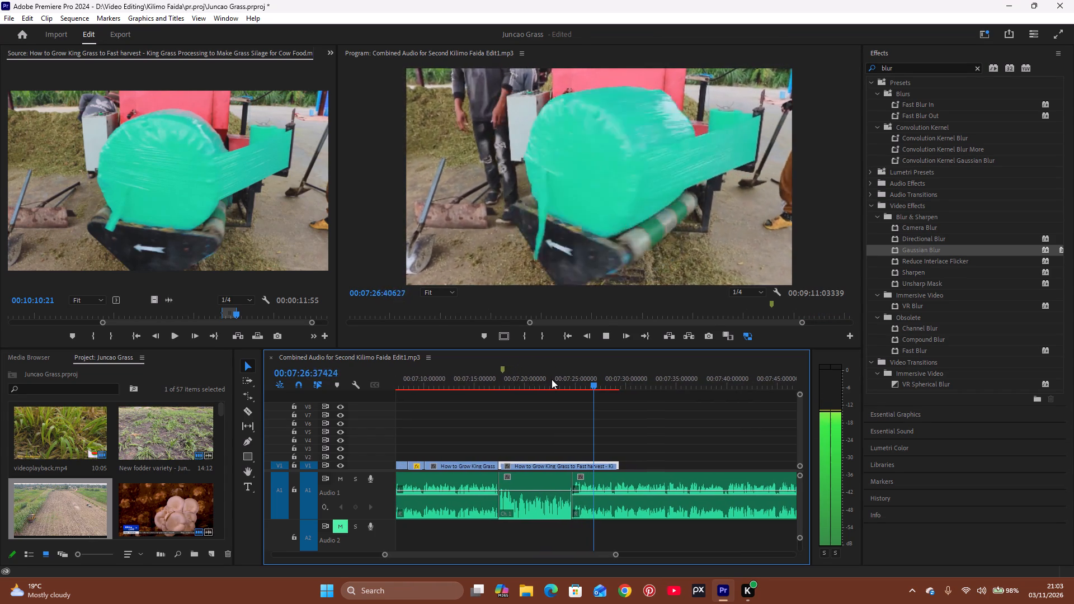
key("space")
key("space")
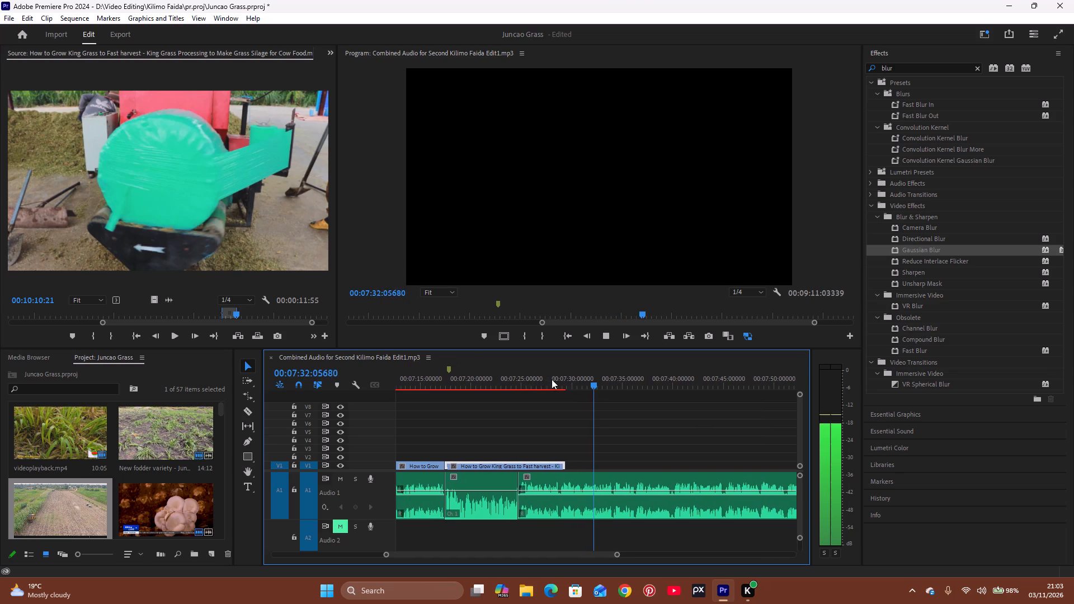
key("space")
Replay the bale-wrapping clip and trim its end on V1 back to 00:07:23:10052.
left_click(450, 383)
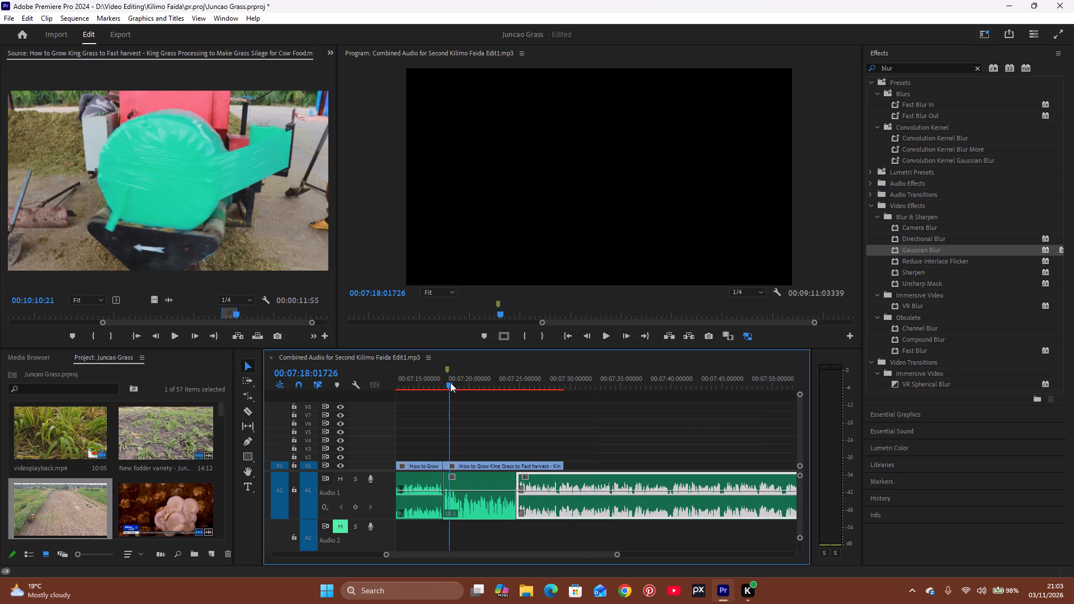
key("space")
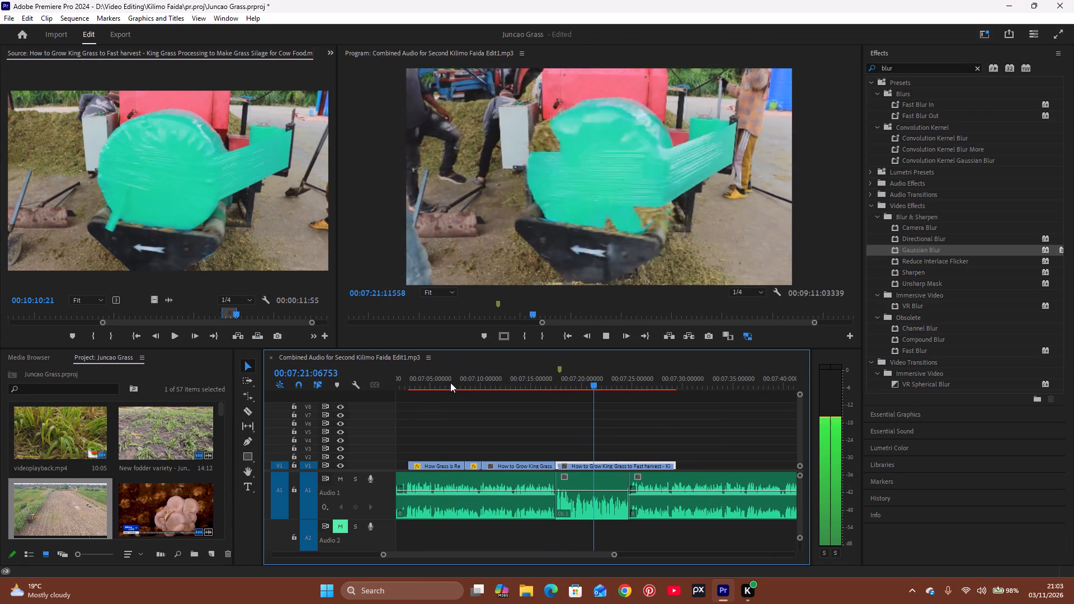
key("space")
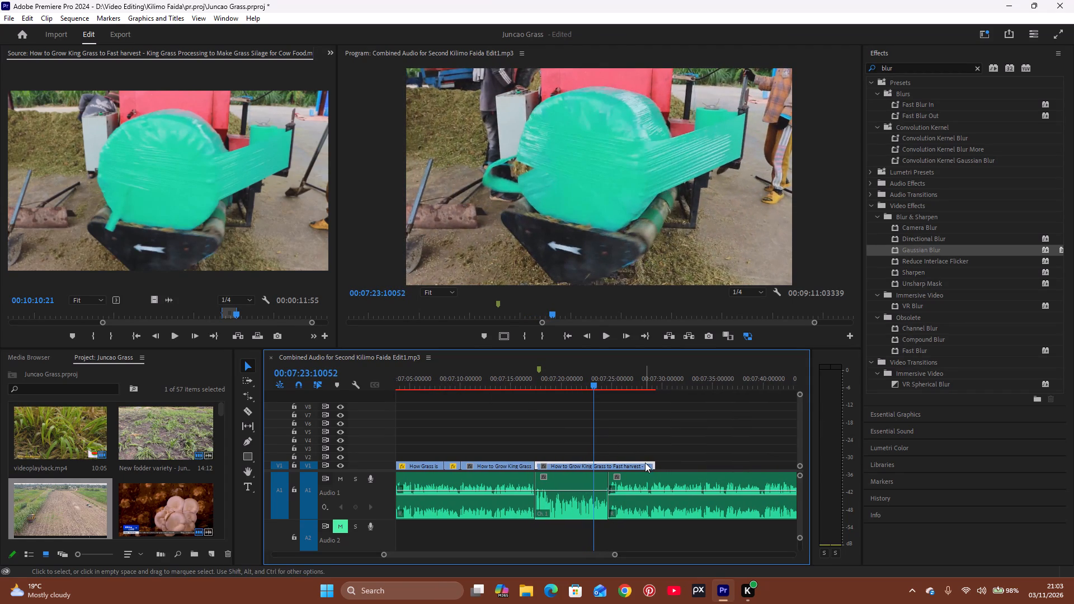
left_click_drag(654, 465, 606, 469)
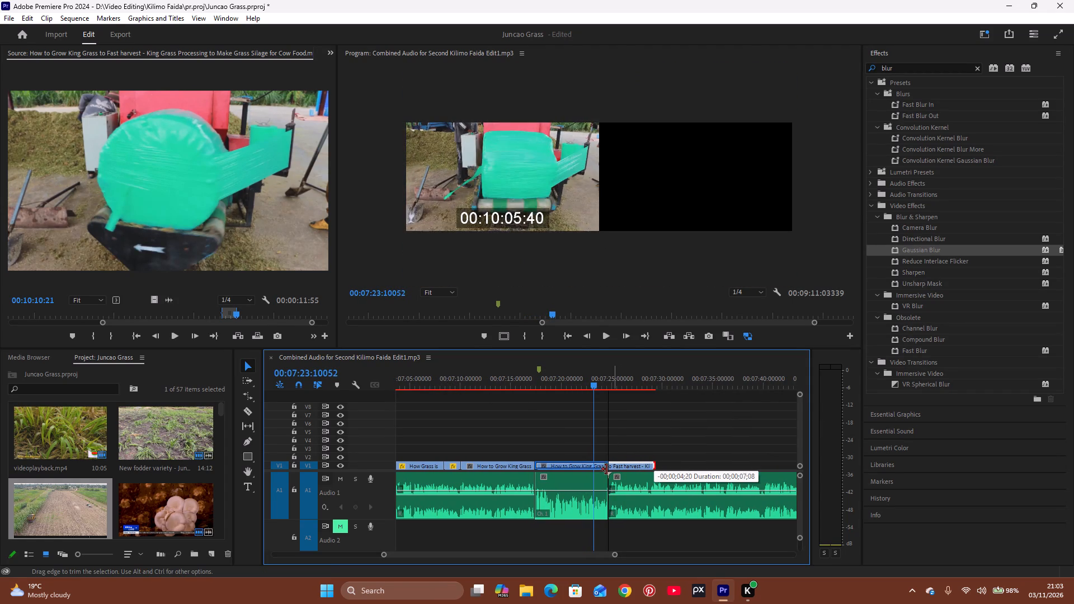
left_click_drag(606, 469, 596, 476)
Find the HOW TO PREPARE ANIMAL FOOD _ MOLASSES clip in the project and load it as the source.
scroll(183, 445, "up", 2)
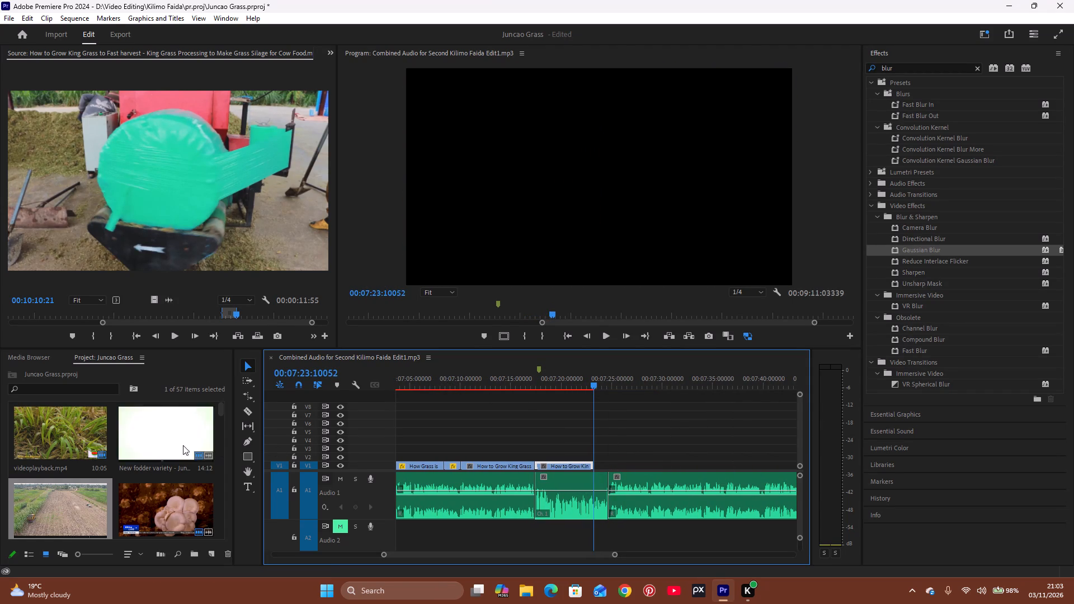
scroll(183, 445, "up", 8)
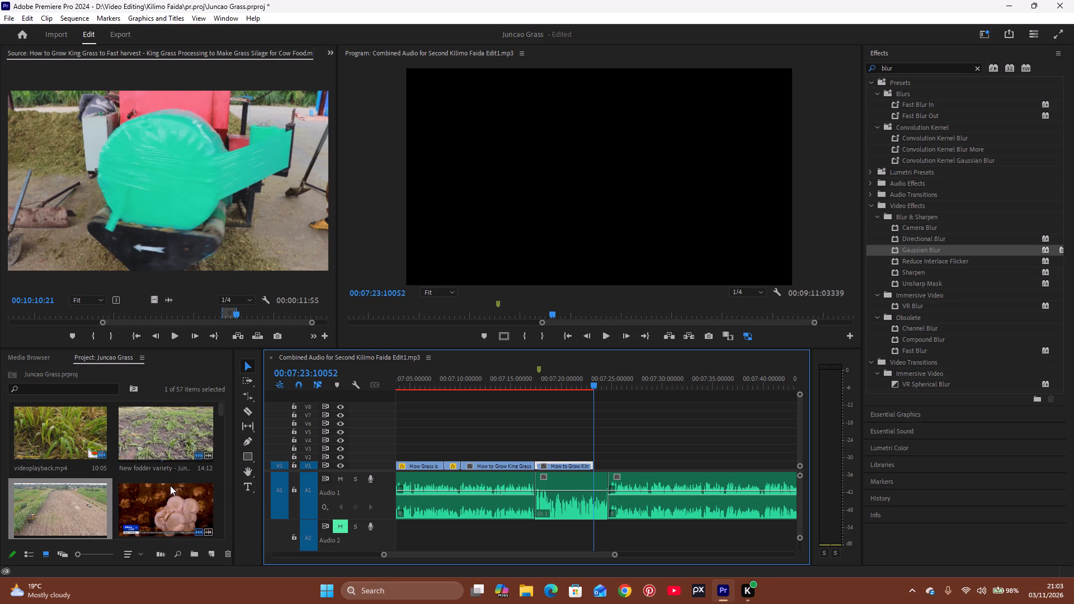
scroll(167, 501, "down", 1)
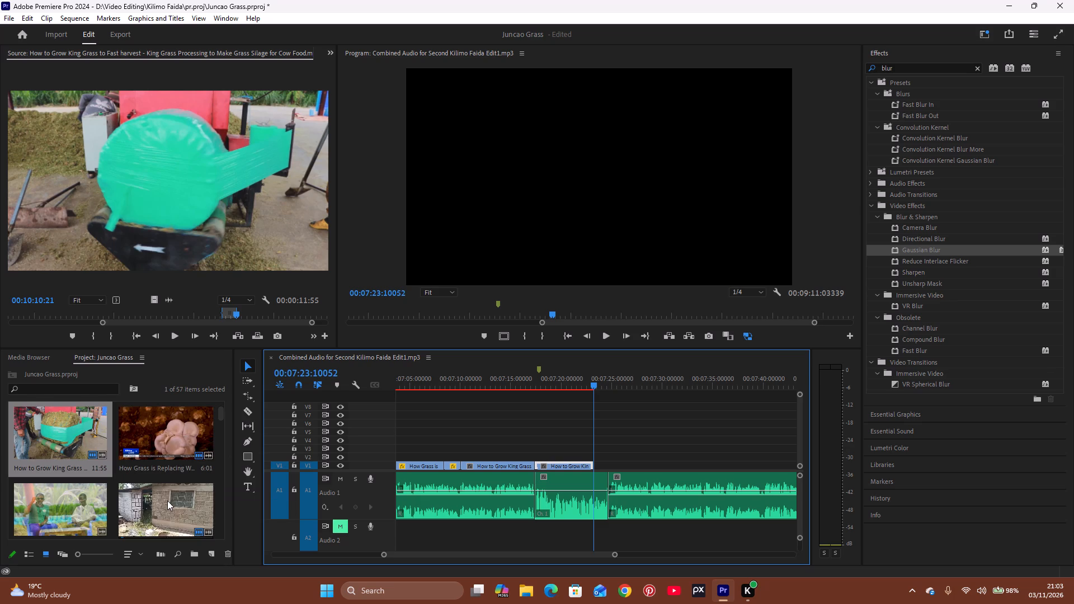
double_click(167, 501)
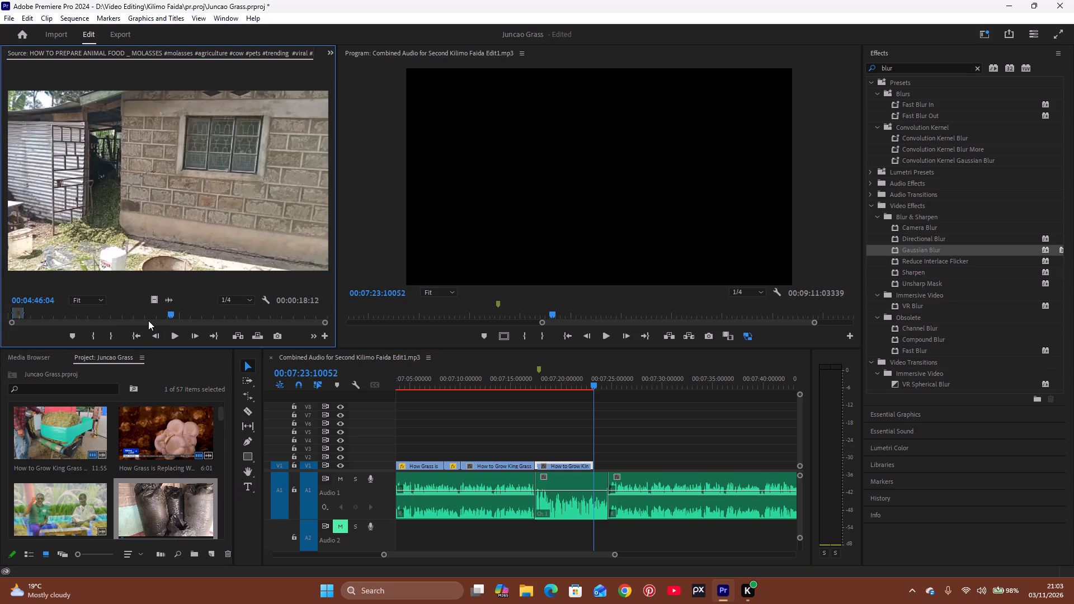
Review the molasses footage between about 00:02:20 and 00:03:17 for shots of molasses being mixed and applied to chopped grass.
left_click_drag(148, 320, 83, 321)
left_click(77, 314)
left_click_drag(76, 313, 87, 311)
key("space")
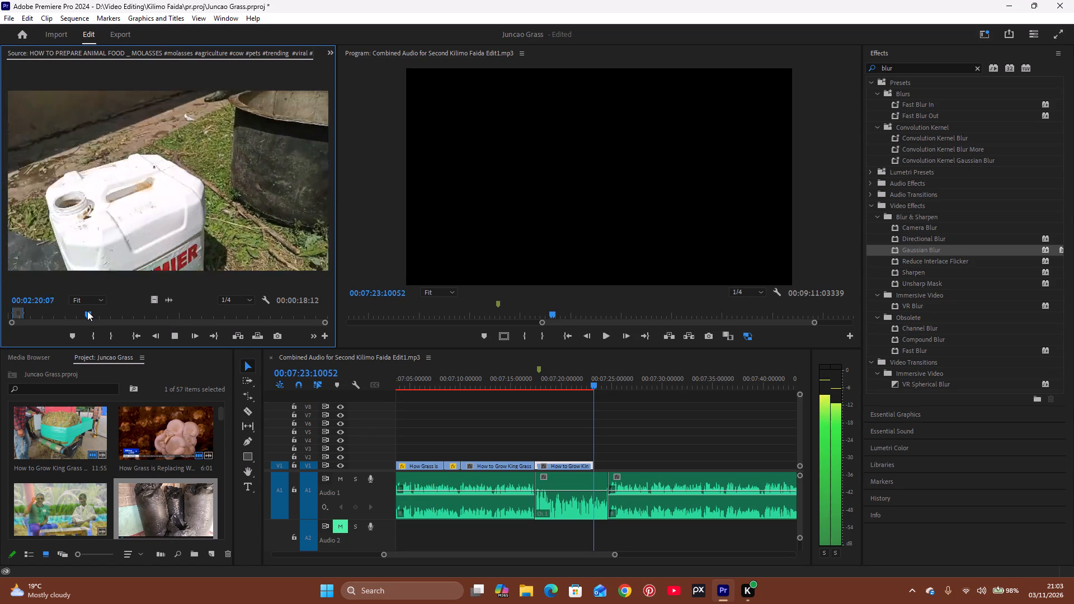
key("space")
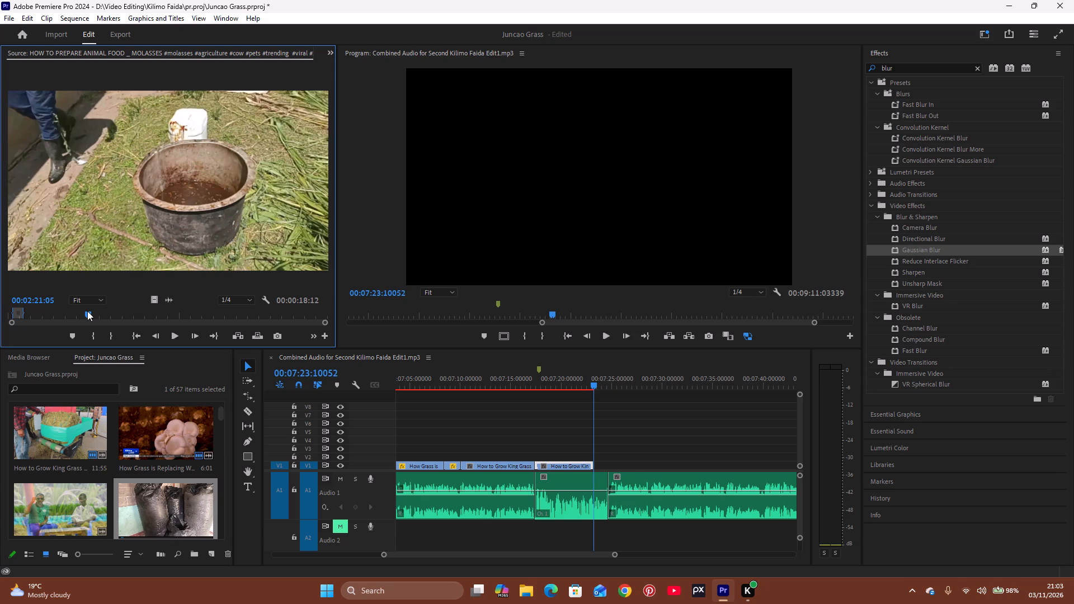
key("space")
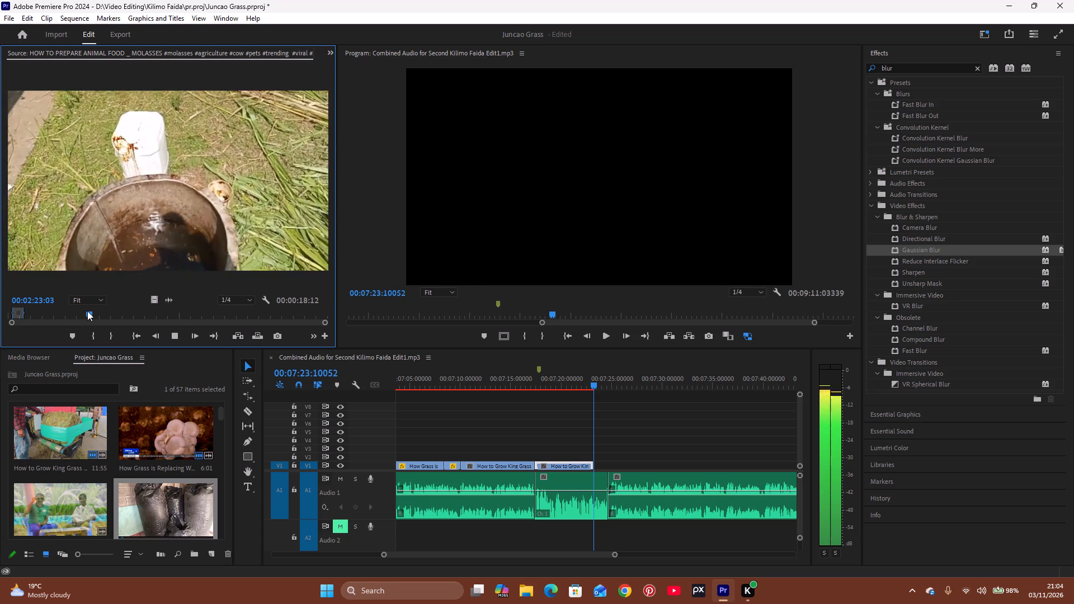
key("Right")
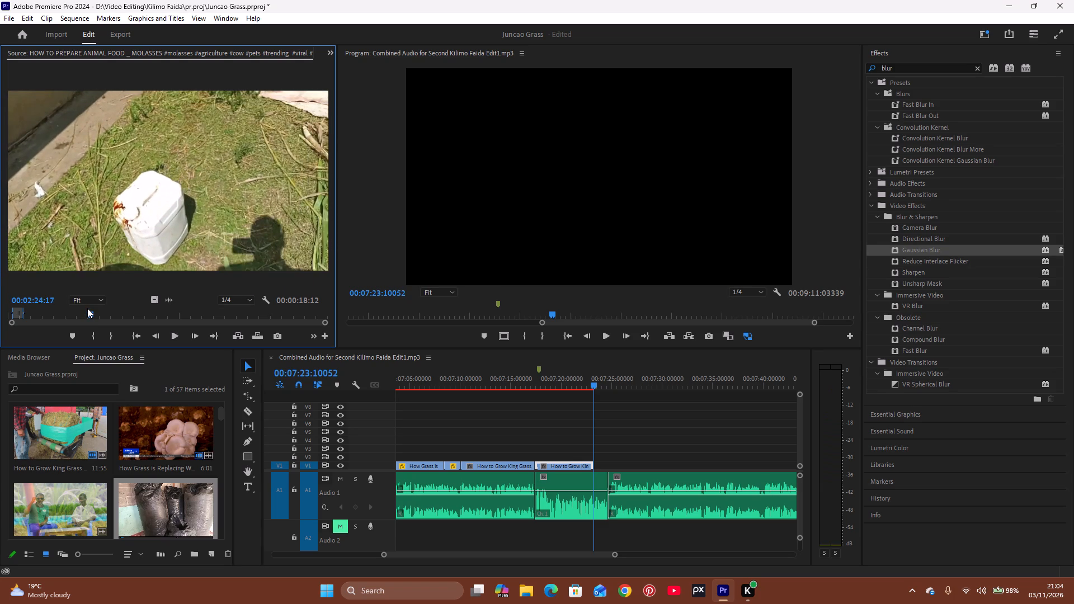
key("space")
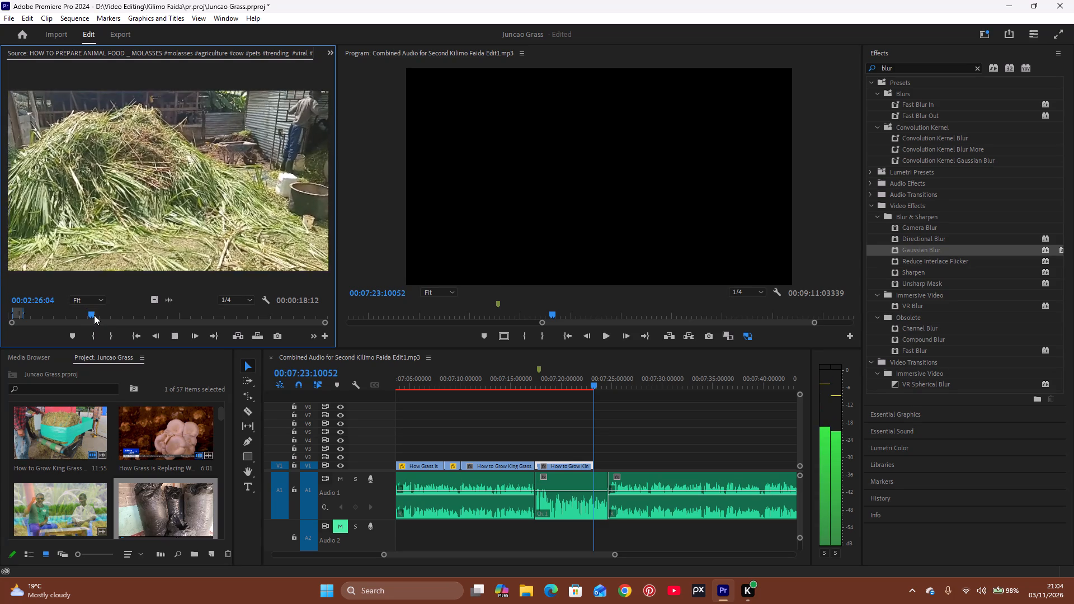
left_click(94, 315)
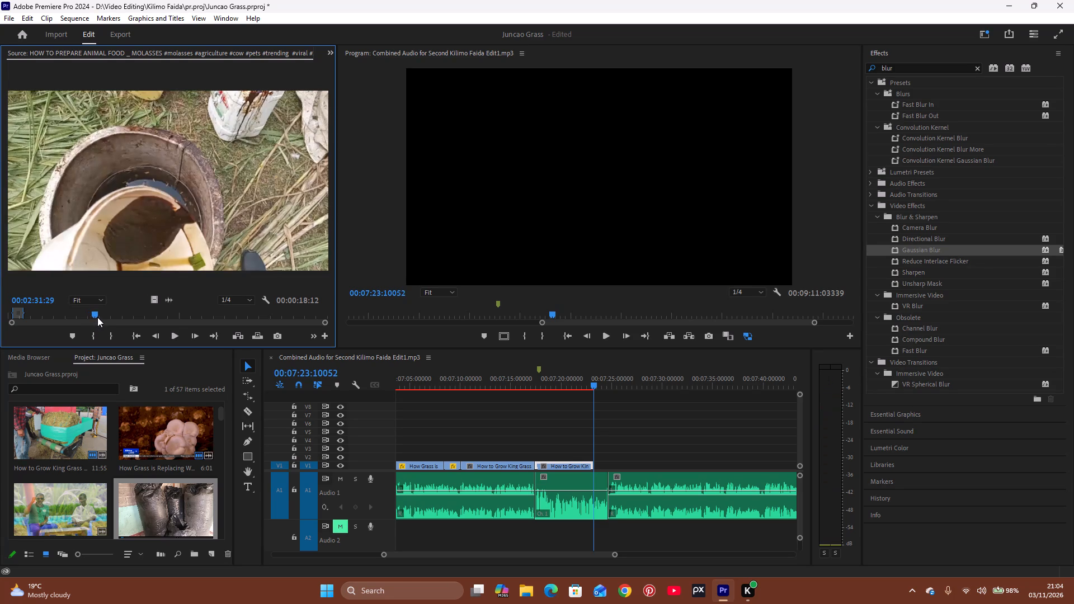
key("space")
left_click_drag(101, 316, 119, 316)
left_click(119, 316)
key("space")
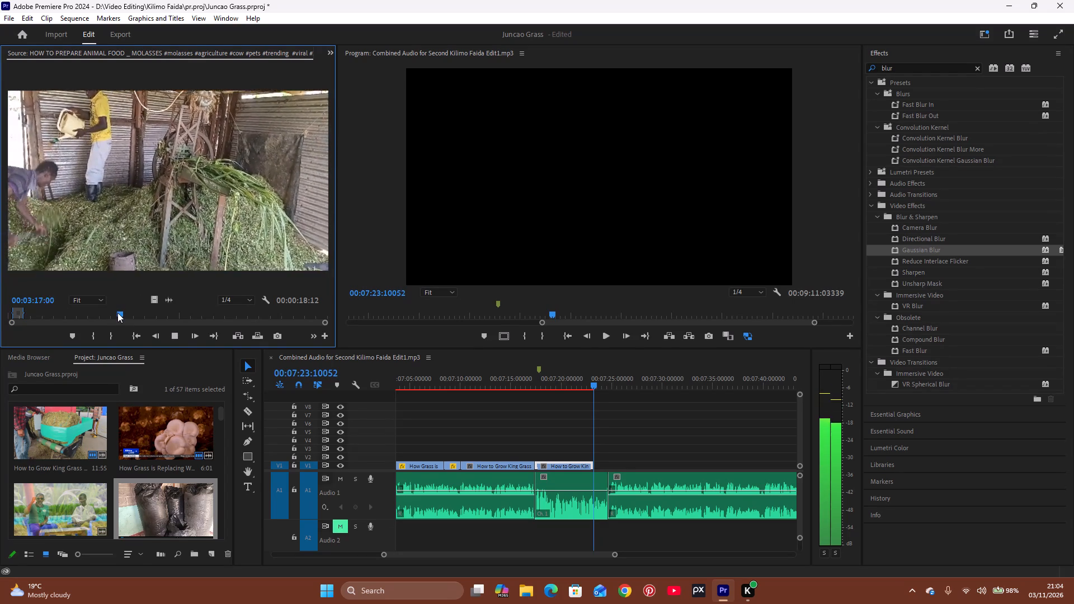
Skim the molasses source from about 00:03:17 to 00:06:21 for usable shots of treating, bagging and finished silage.
left_click_drag(122, 314, 136, 307)
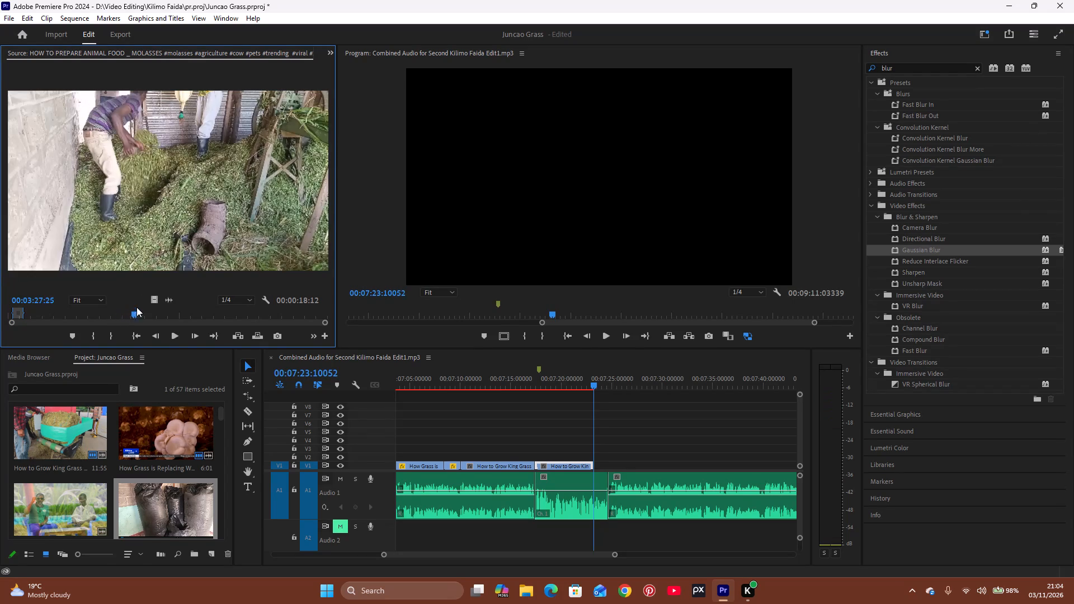
left_click_drag(136, 307, 144, 303)
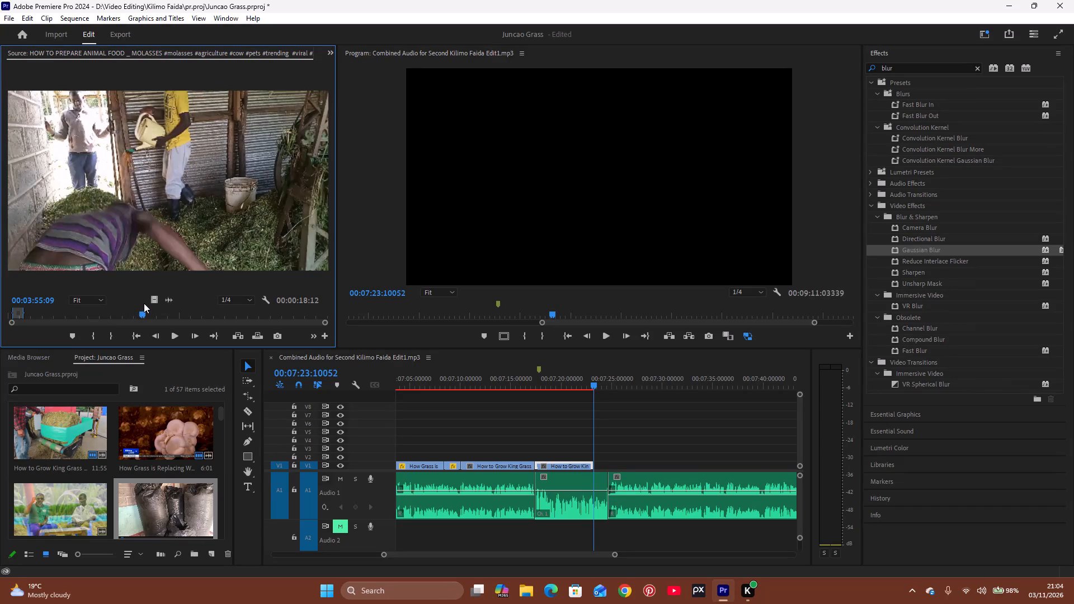
left_click_drag(144, 303, 147, 301)
key("space")
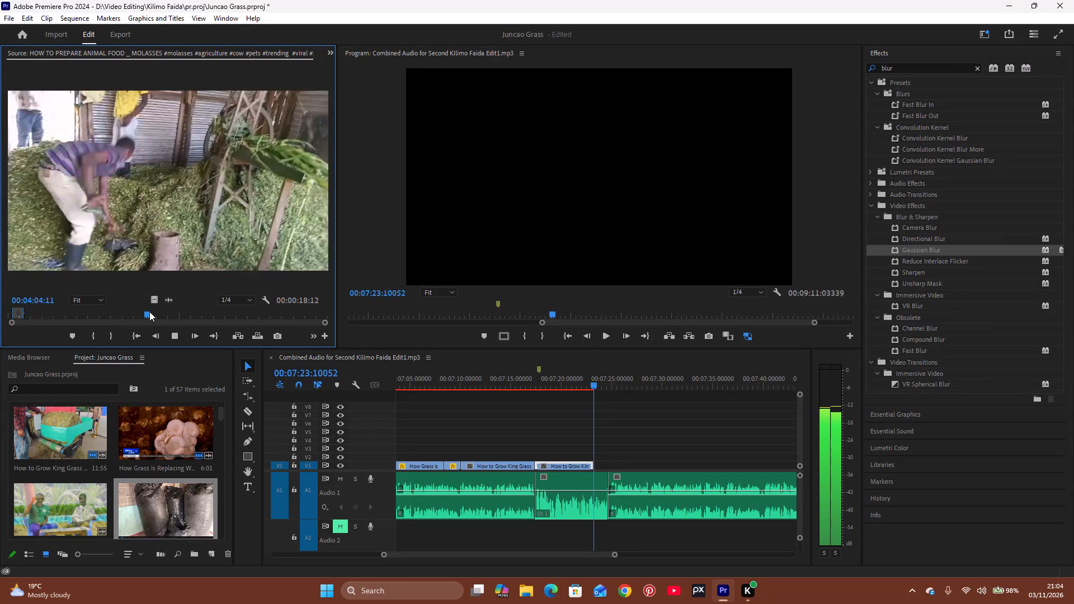
left_click_drag(149, 312, 166, 310)
key("space")
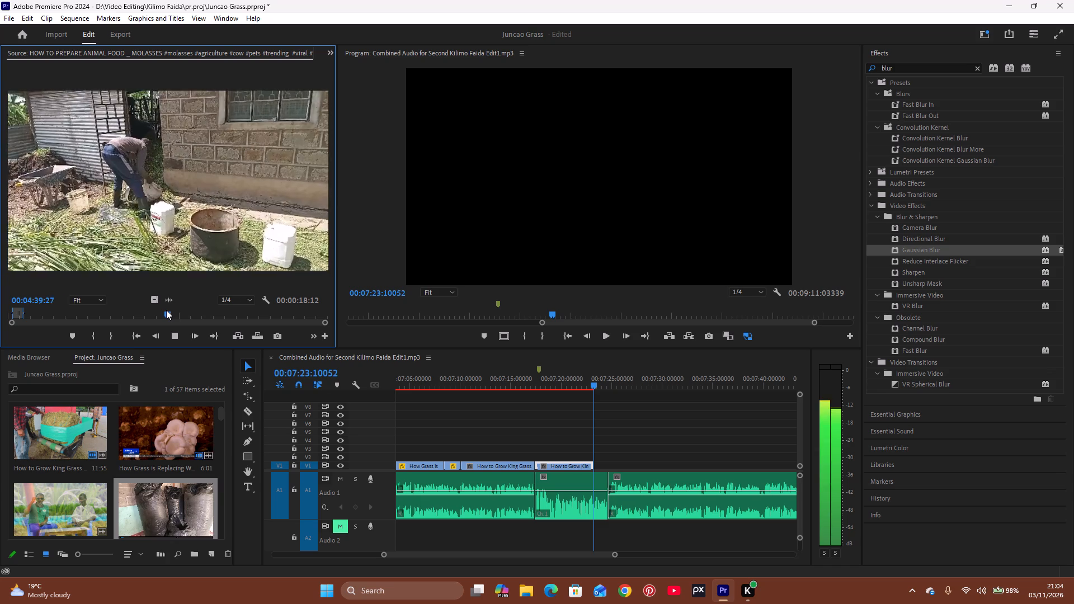
left_click_drag(167, 312, 183, 313)
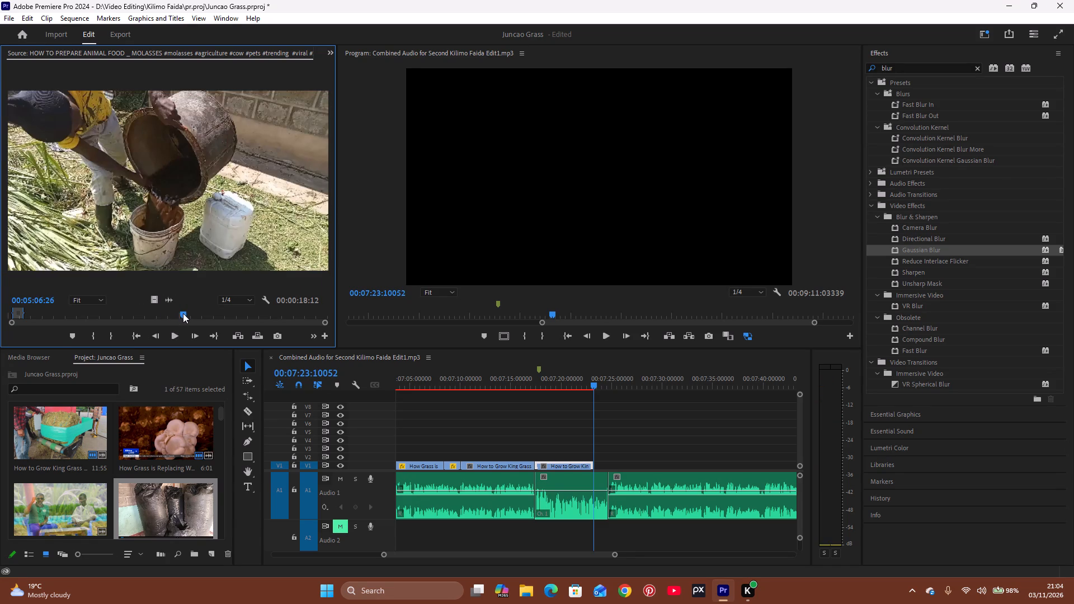
left_click_drag(183, 313, 214, 301)
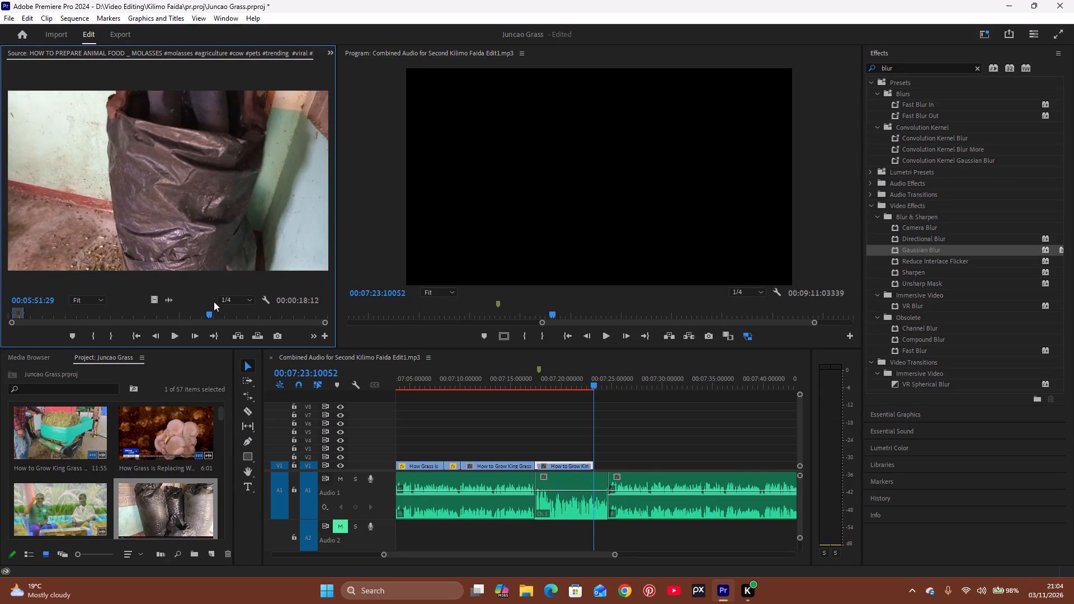
left_click_drag(214, 301, 223, 299)
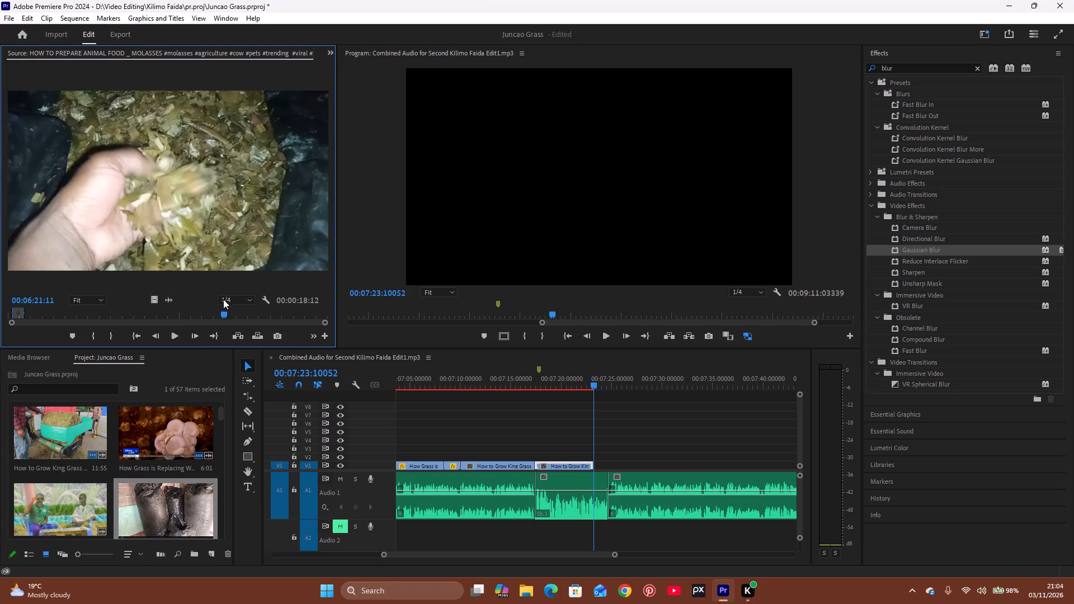
left_click_drag(223, 299, 200, 312)
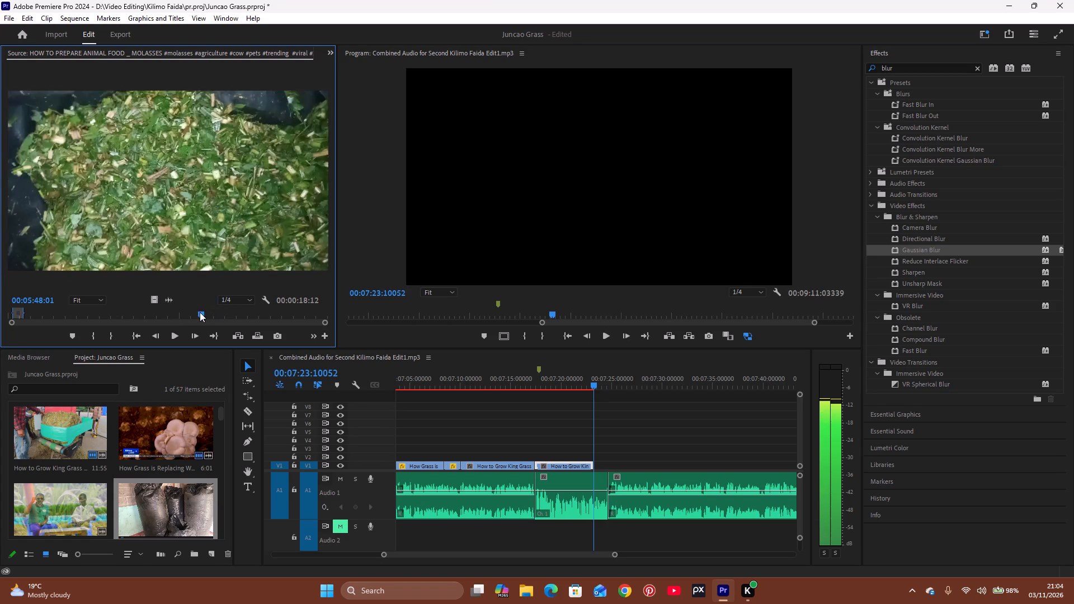
left_click_drag(200, 312, 194, 316)
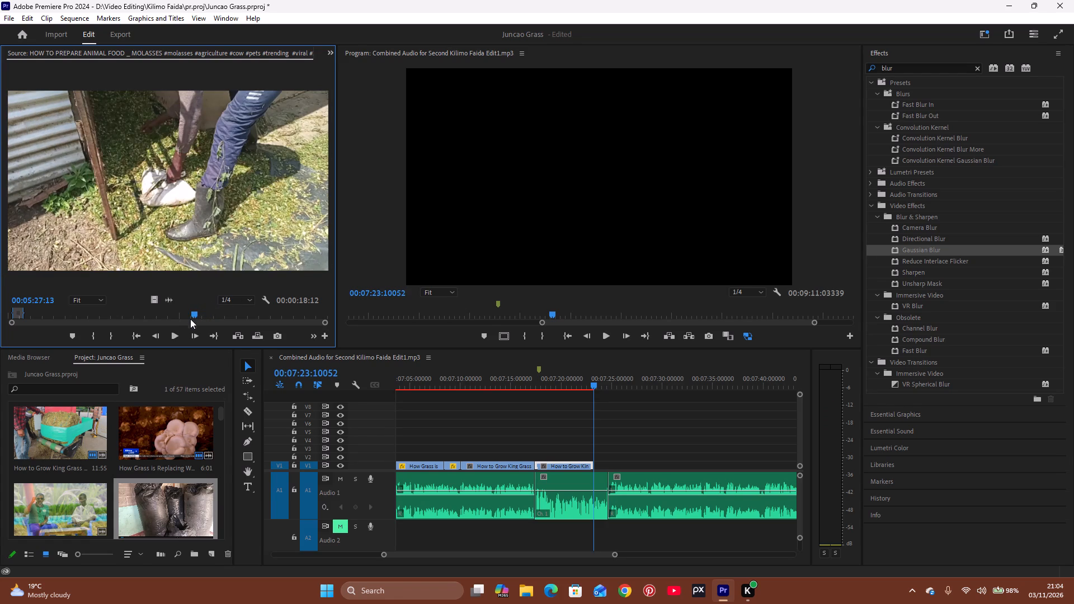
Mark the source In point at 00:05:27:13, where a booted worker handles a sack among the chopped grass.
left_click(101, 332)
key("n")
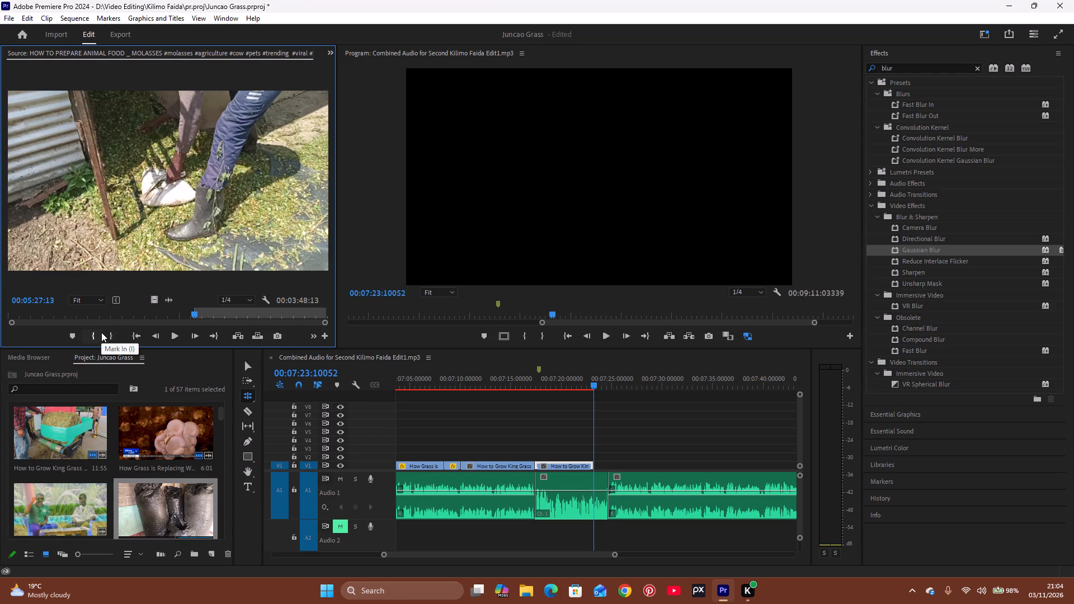
Play the molasses source onward and mark the In point at 00:05:46:23, where a hand holds chopped grass over the black bag.
key("space")
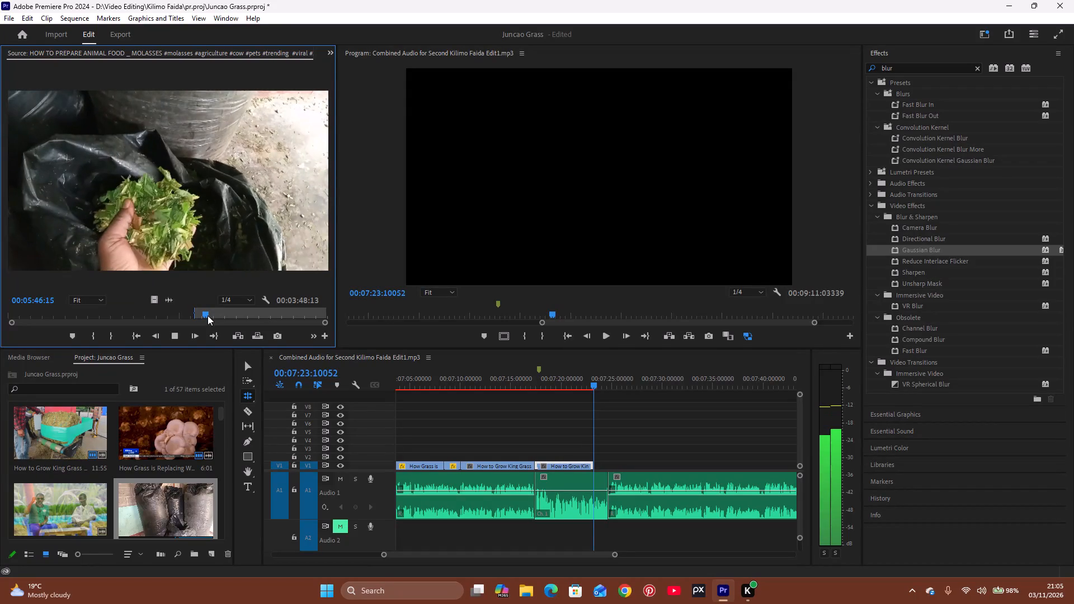
key("space")
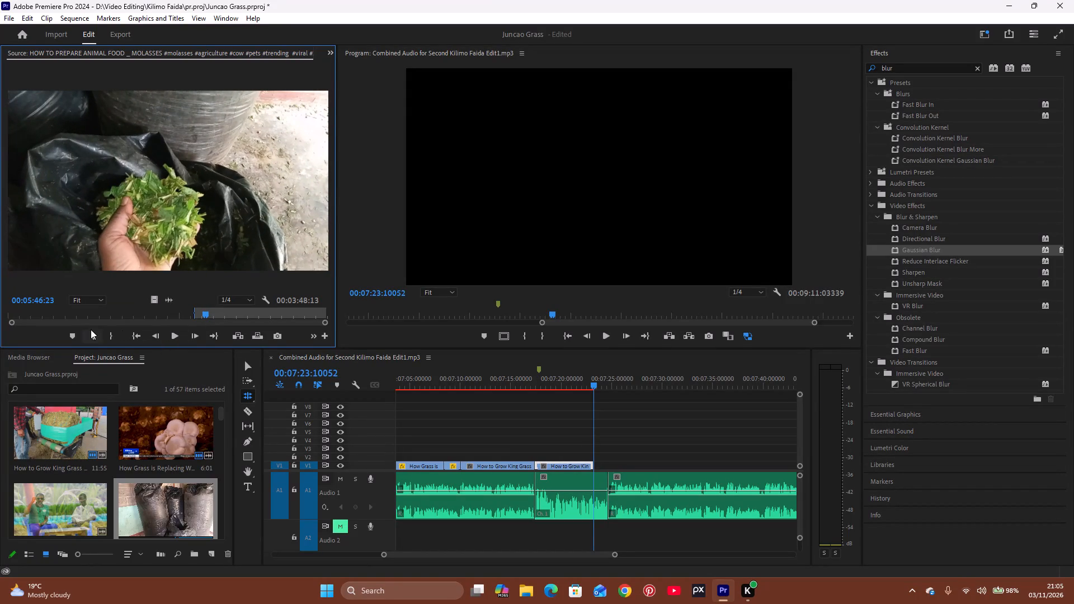
left_click(93, 334)
Play the chopped-grass shot forward and mark the source Out point at 00:06:01:09, on the close-up of the chopped grass.
key("space")
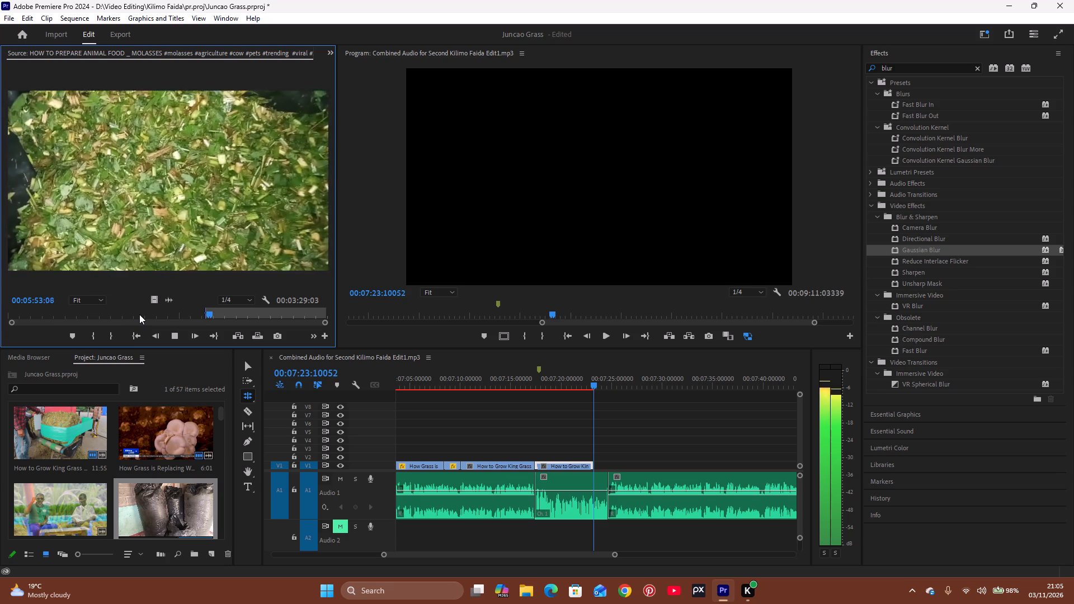
key("space")
left_click(96, 343)
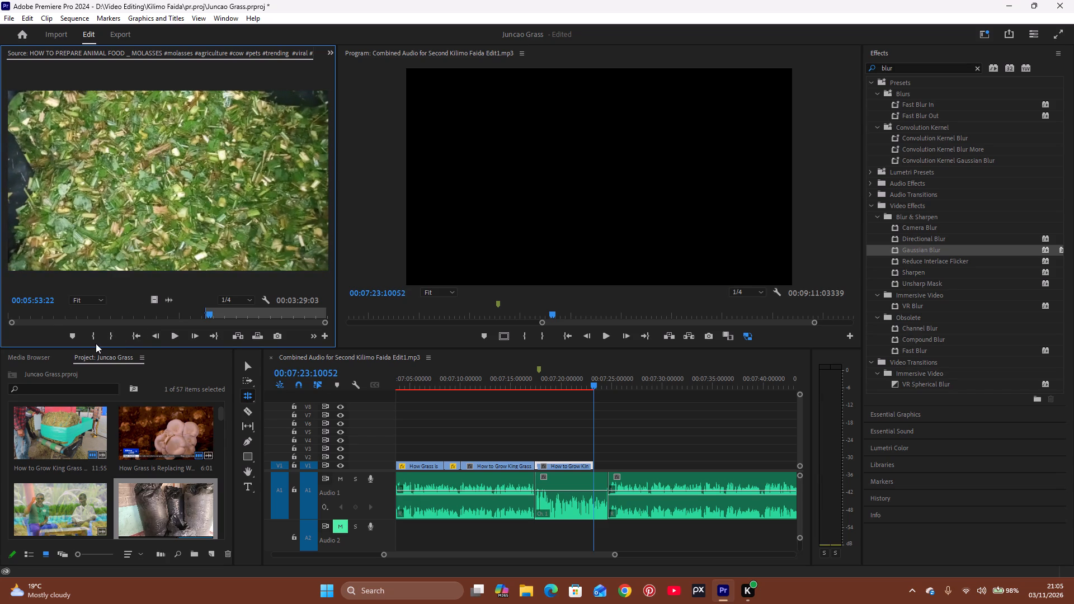
key("space")
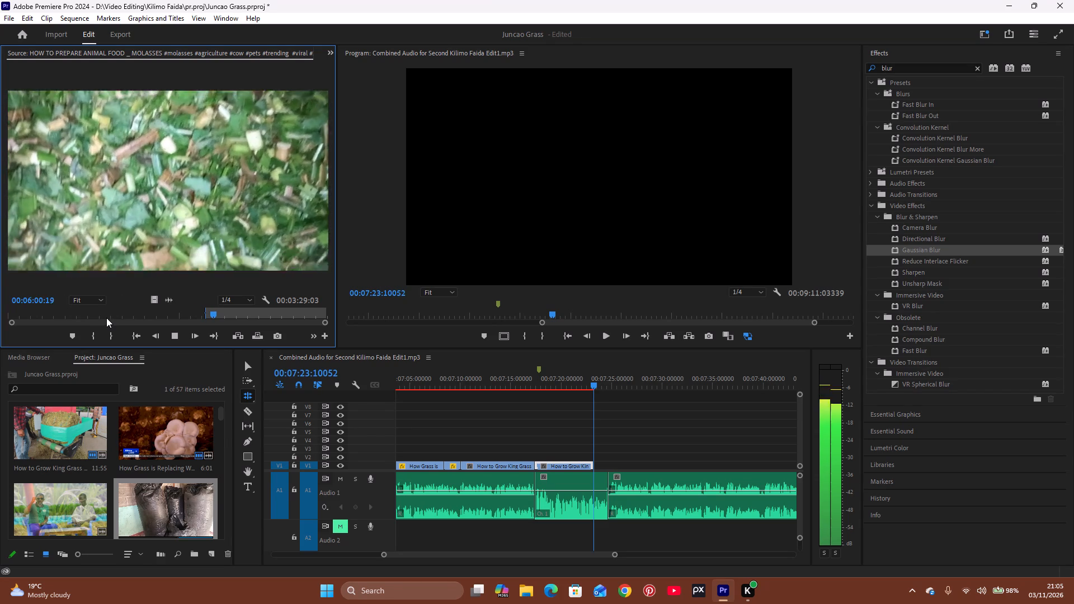
key("space")
left_click(111, 334)
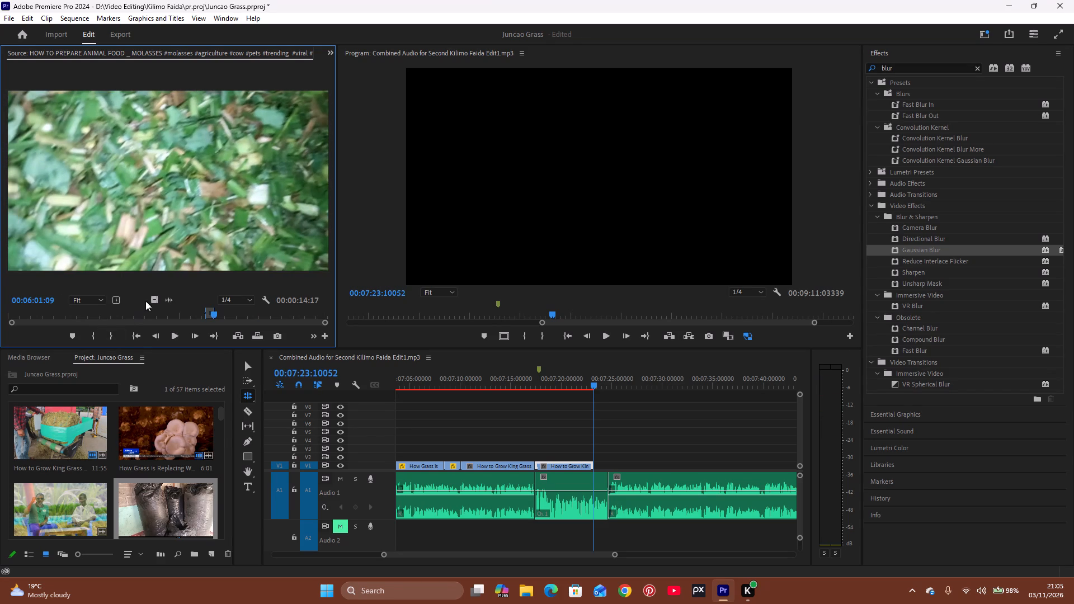
Place the marked molasses chopped-grass shot, video only, on V1 directly after the last King Grass clip at about 00:07:23, and preview it.
left_click_drag(157, 298, 195, 309)
left_click_drag(195, 309, 595, 466)
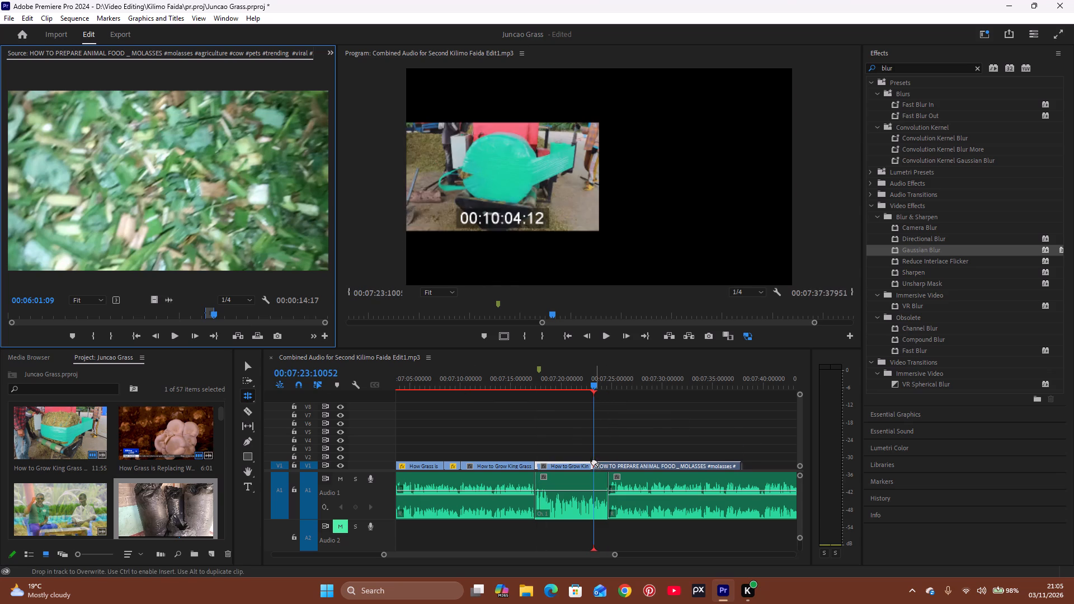
key("space")
left_click(578, 380)
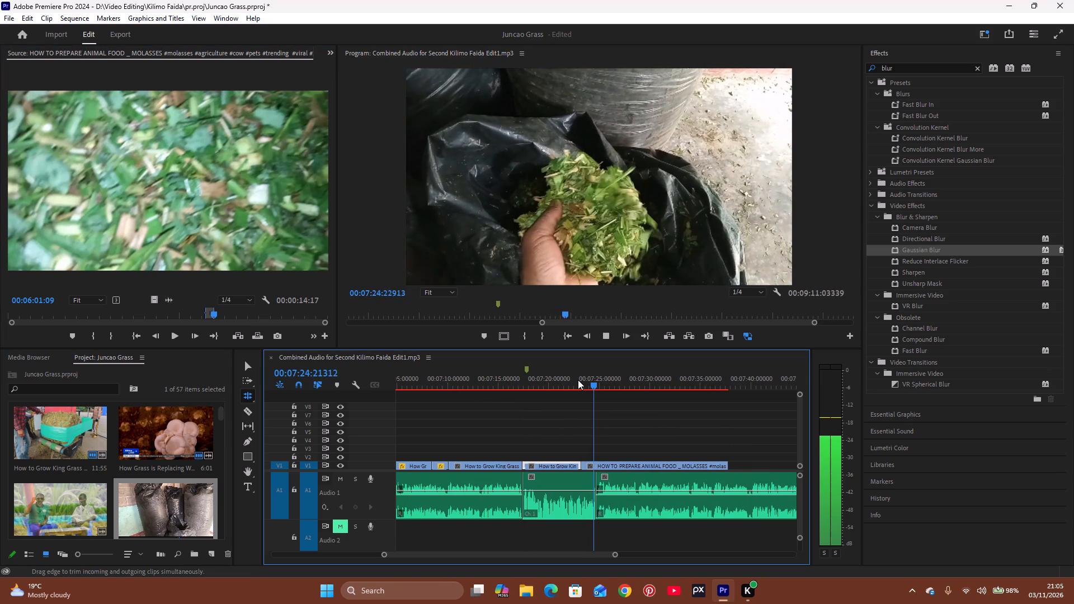
key("space")
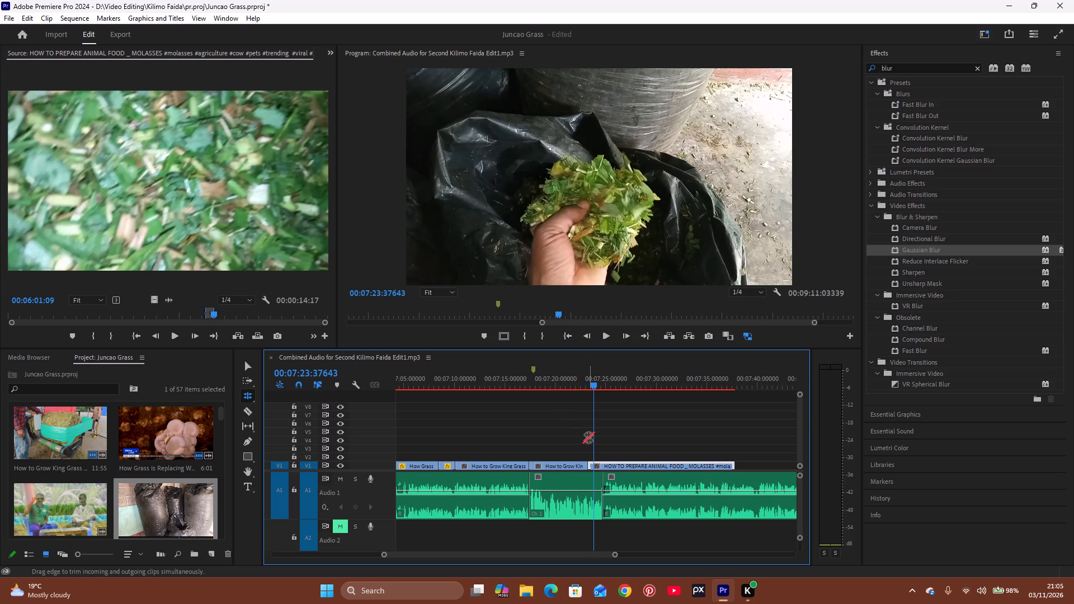
Trim the molasses clip's start on V1 until it opens on the chopped-grass close-up, and close the gap to the King Grass clip.
key("v")
left_click_drag(588, 463, 590, 465)
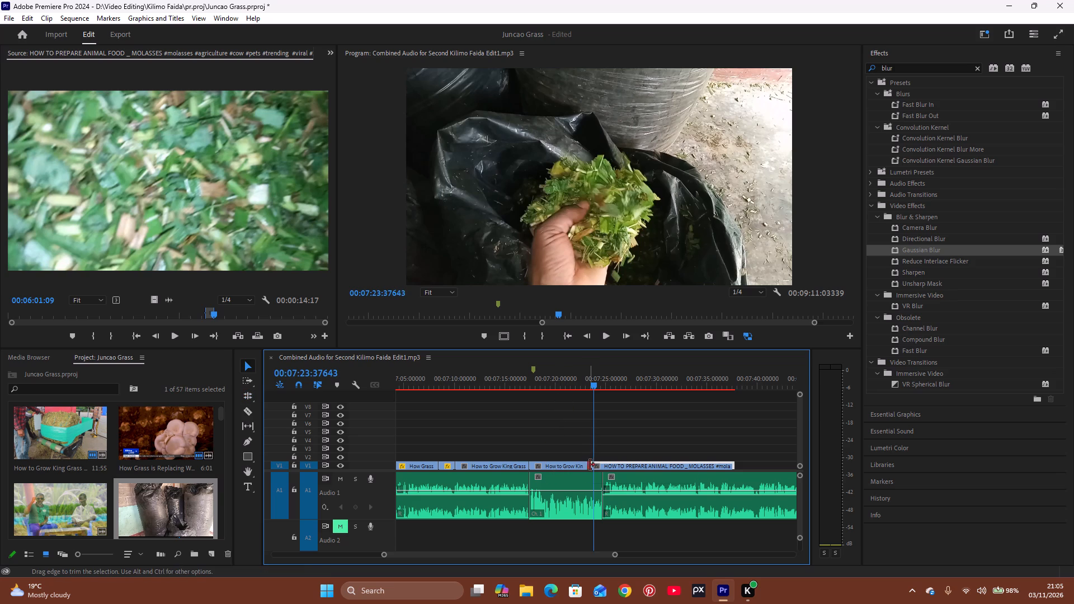
left_click_drag(590, 465, 615, 473)
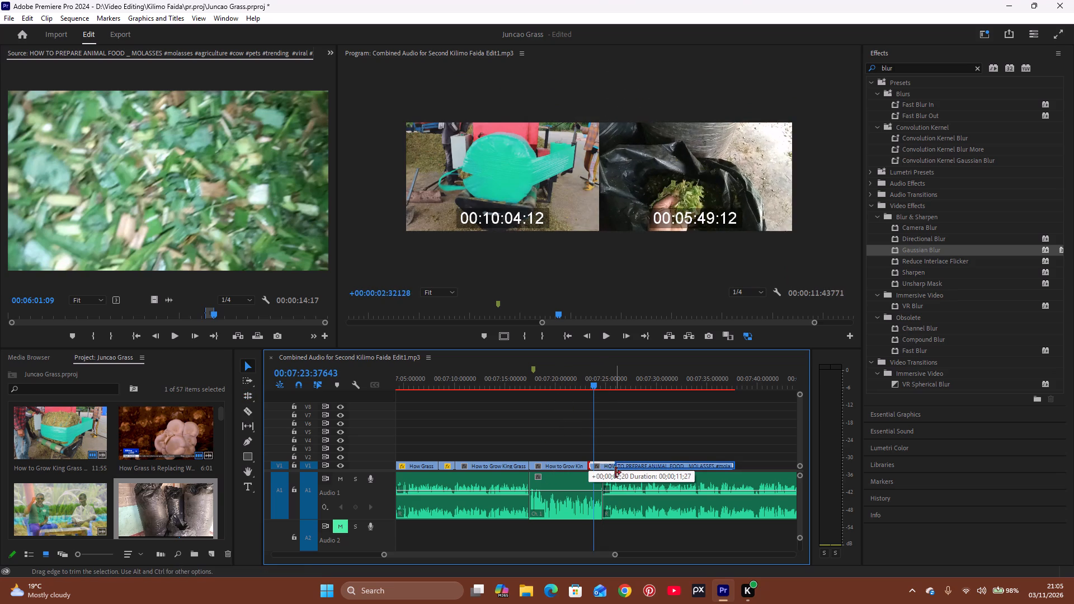
left_click_drag(615, 473, 624, 472)
left_click_drag(638, 465, 604, 466)
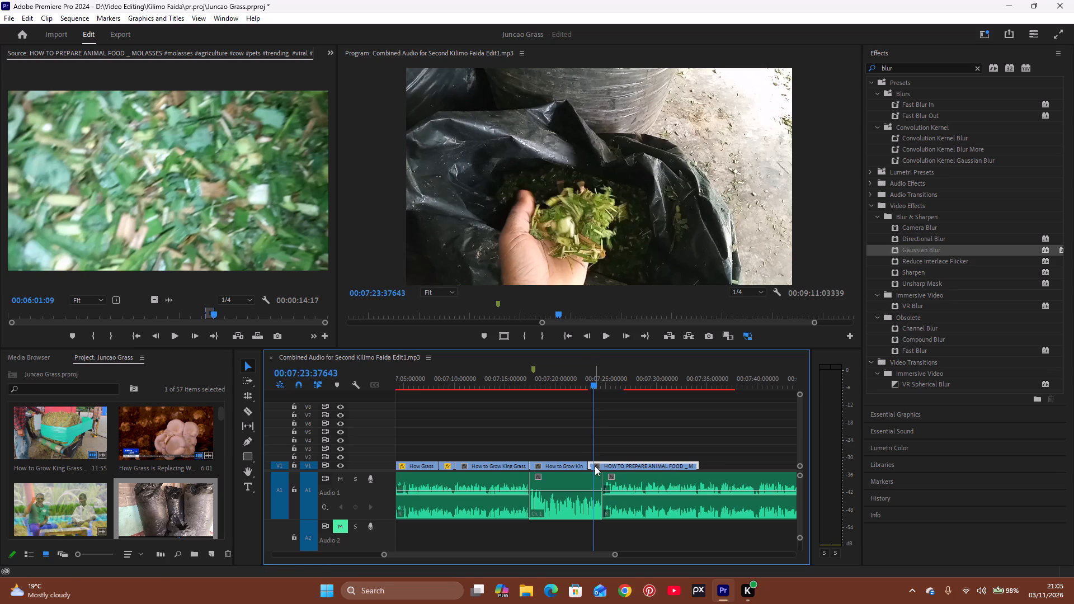
left_click_drag(592, 466, 601, 467)
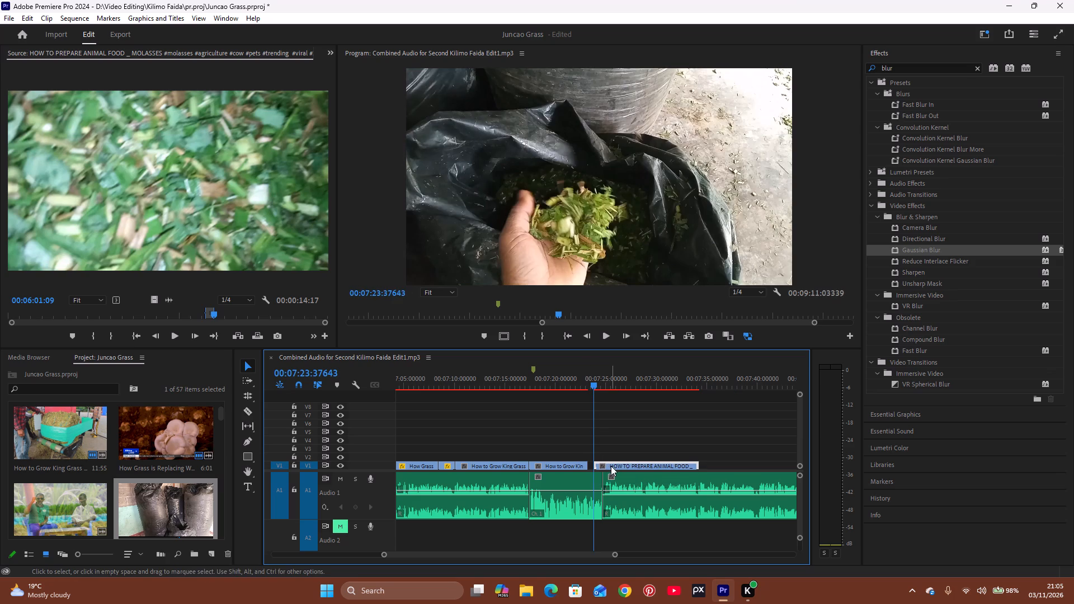
left_click_drag(611, 464, 601, 464)
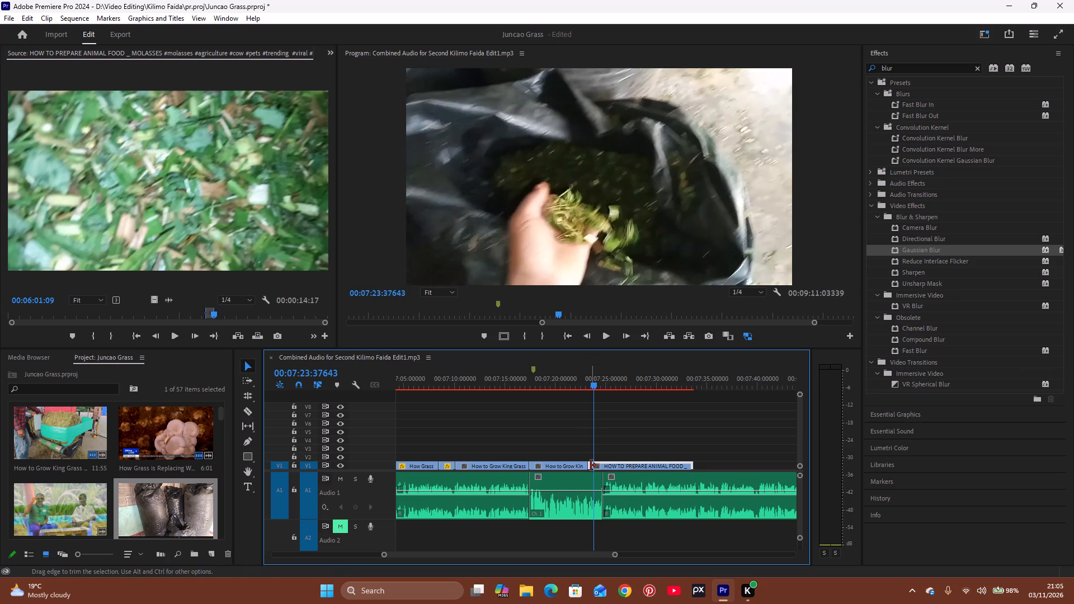
left_click_drag(591, 465, 628, 466)
left_click_drag(636, 465, 626, 466)
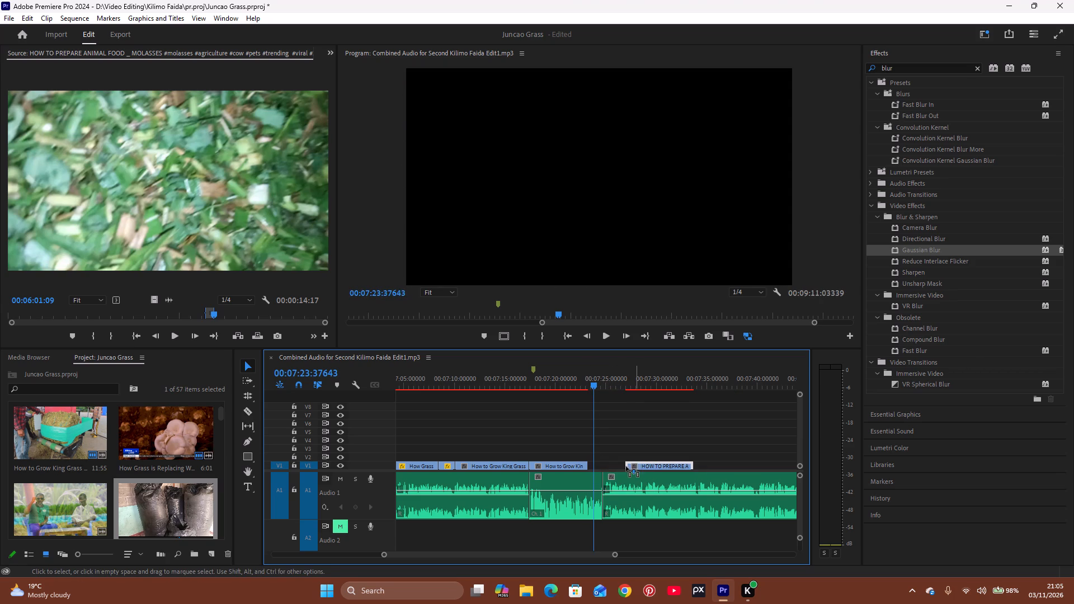
left_click_drag(626, 466, 597, 468)
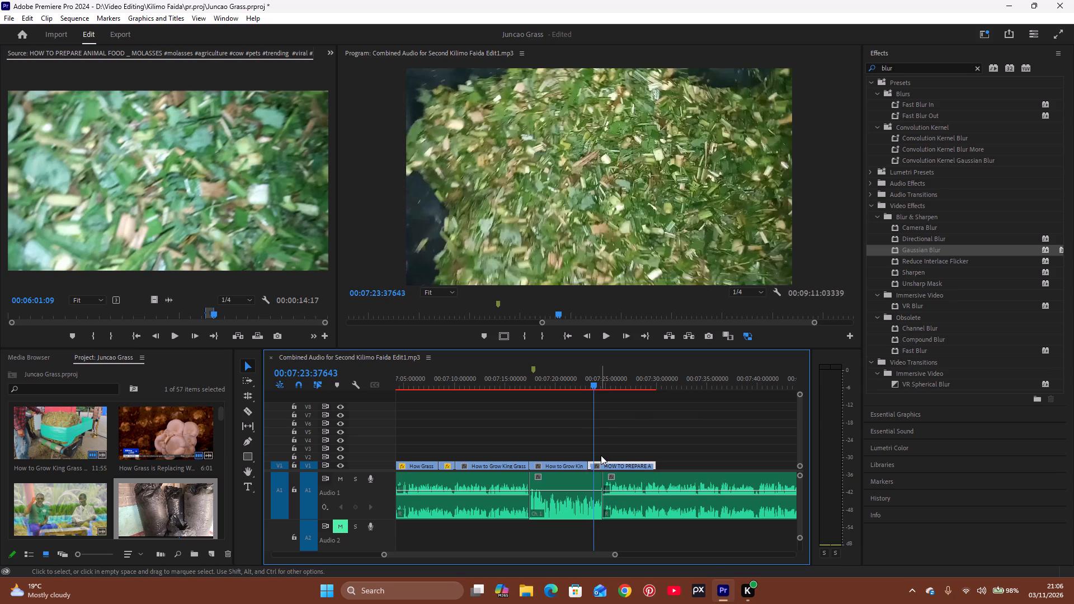
Play the join into the molasses clip and trim the clip's end back to the Audio 1 cut at about 00:07:24.
left_click(581, 383)
key("space")
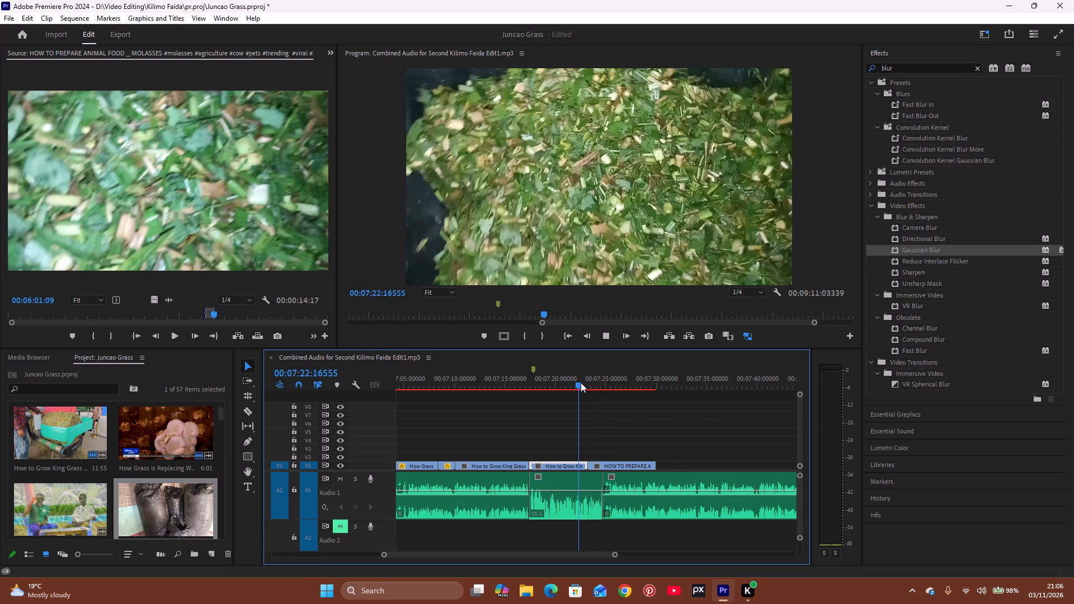
key("space")
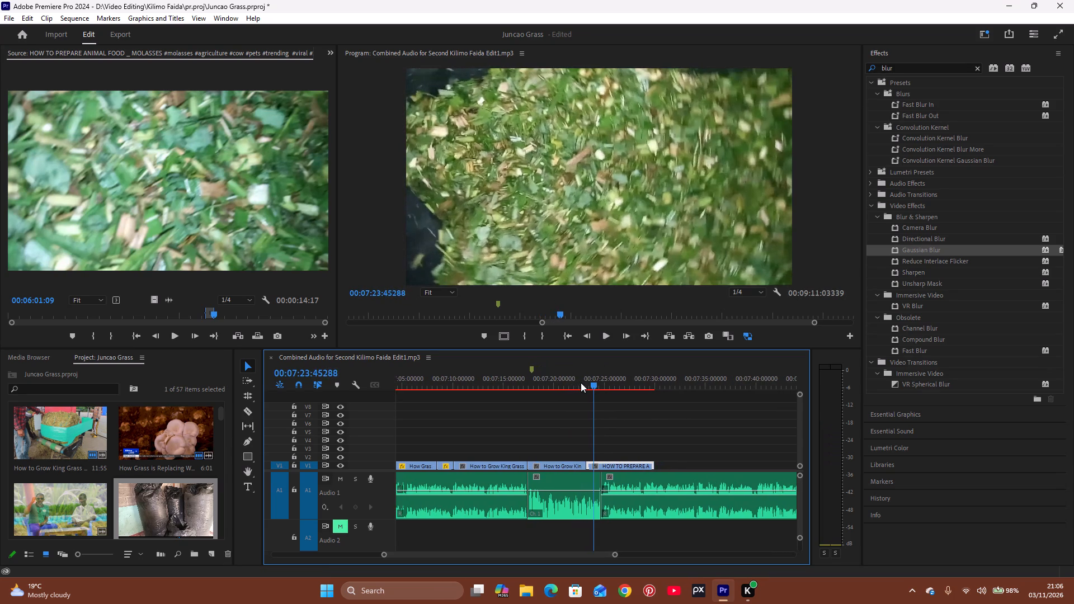
key("space")
key("space")
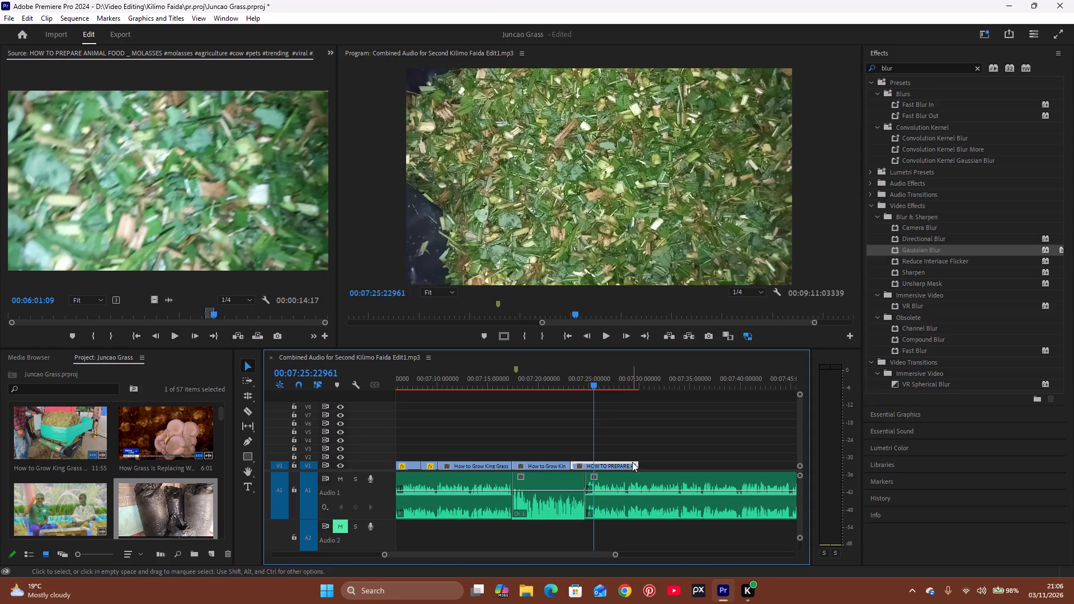
left_click_drag(635, 467, 588, 478)
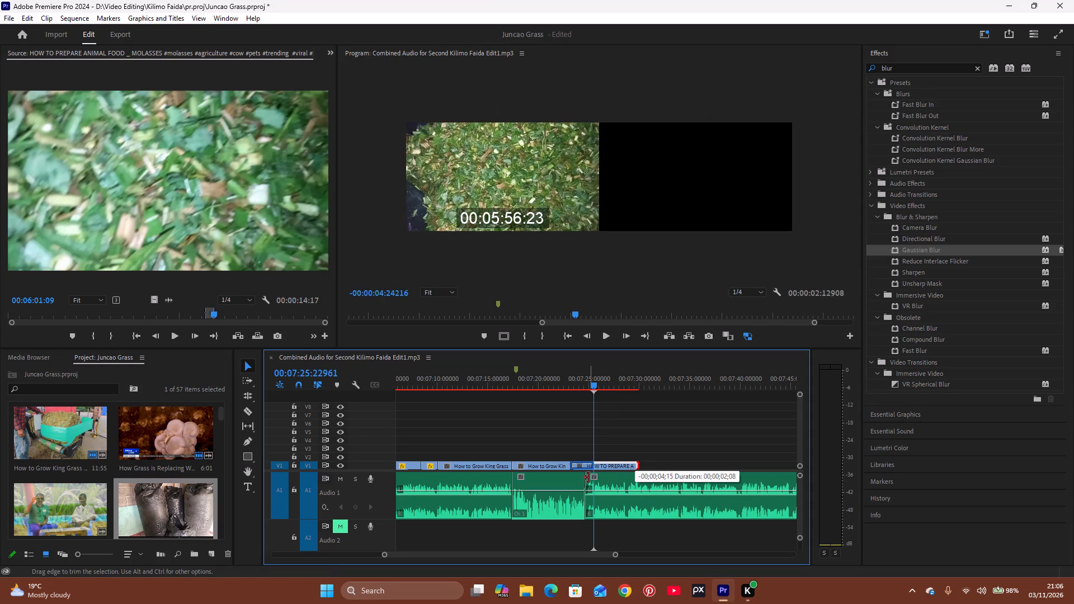
left_click_drag(588, 478, 583, 484)
Listen to the narration after the molasses clip up to about 00:07:45, and replay the section from about 00:07:22 across the cut.
key("space")
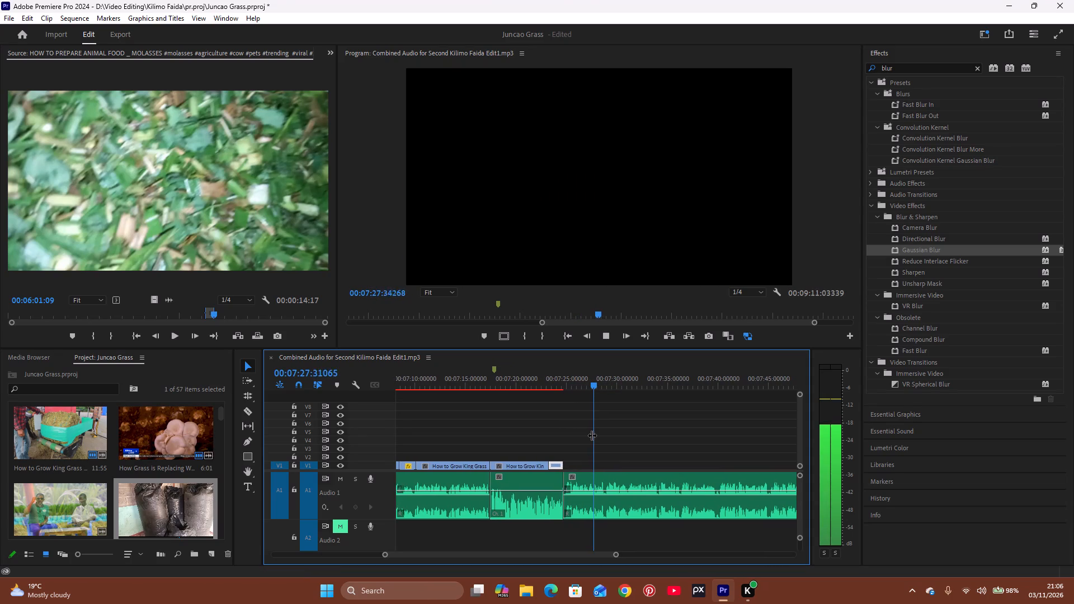
key("space")
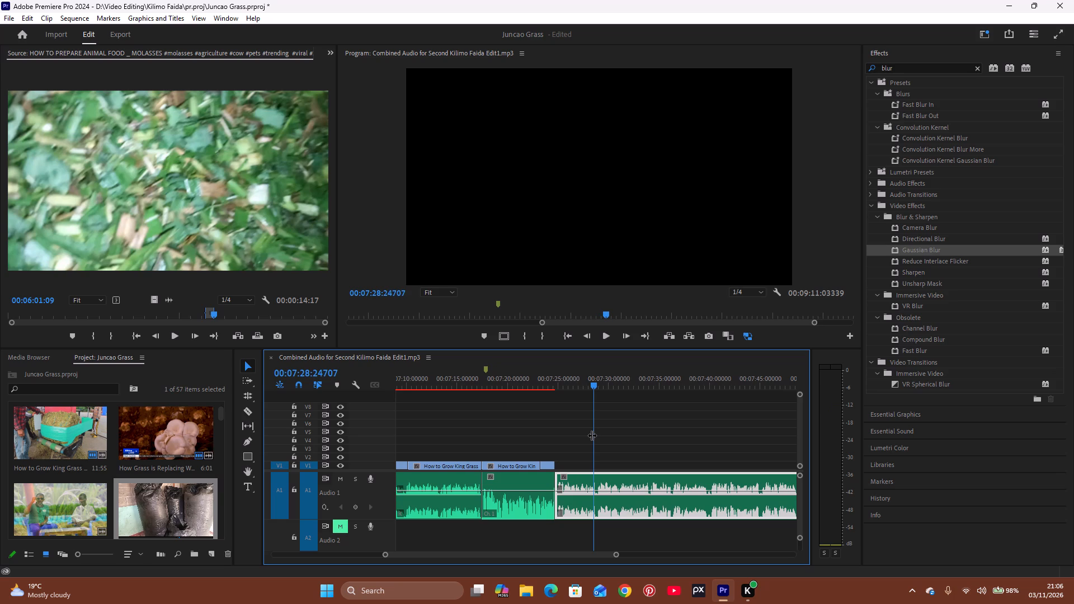
key("space")
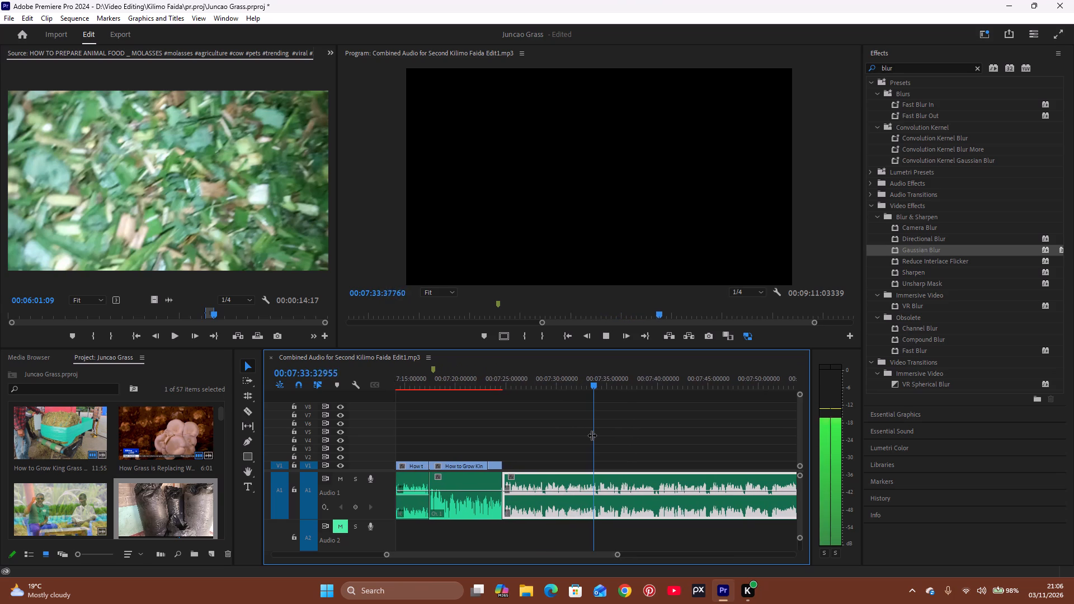
key("space")
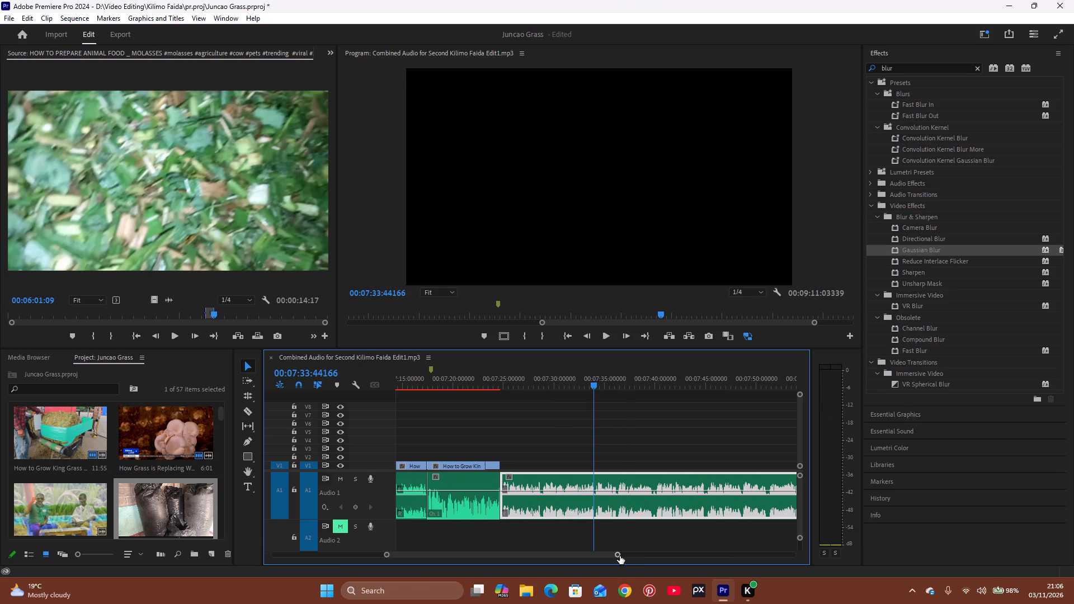
left_click_drag(620, 555, 660, 558)
key("space")
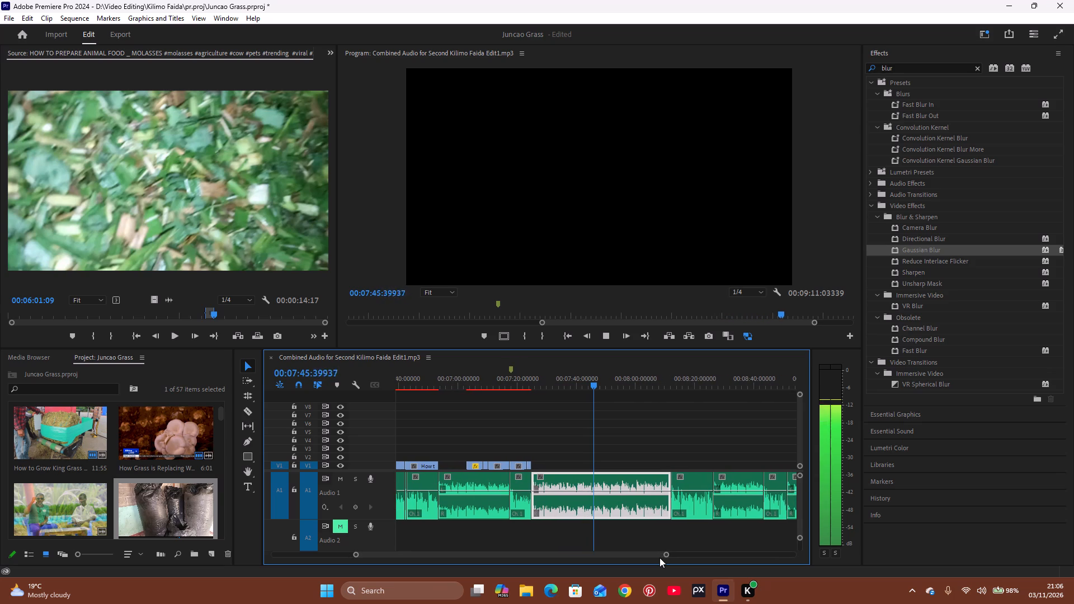
key("space")
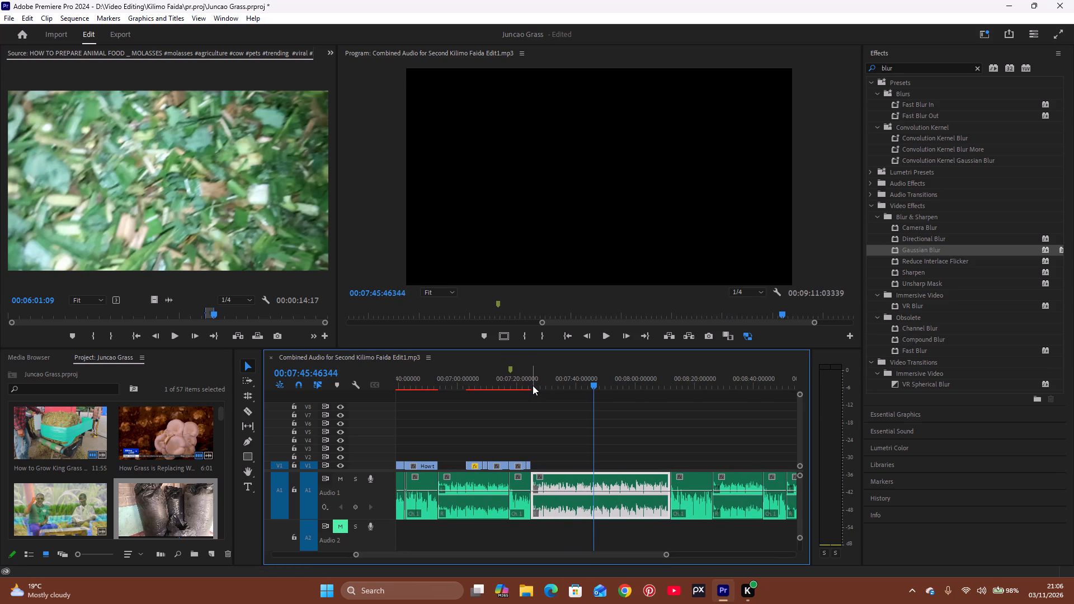
left_click(533, 385)
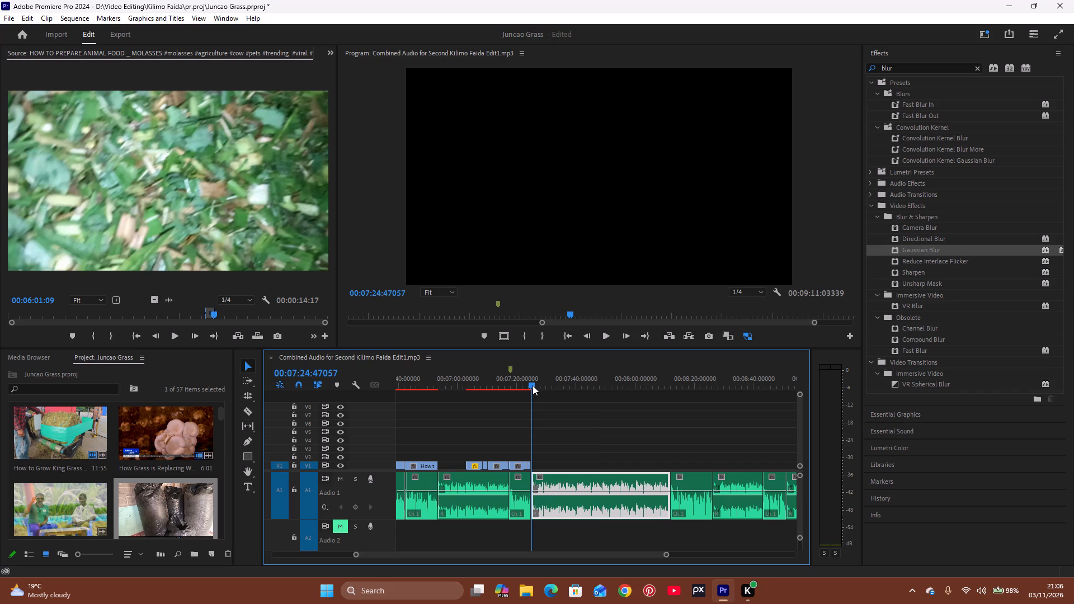
left_click(522, 384)
key("space")
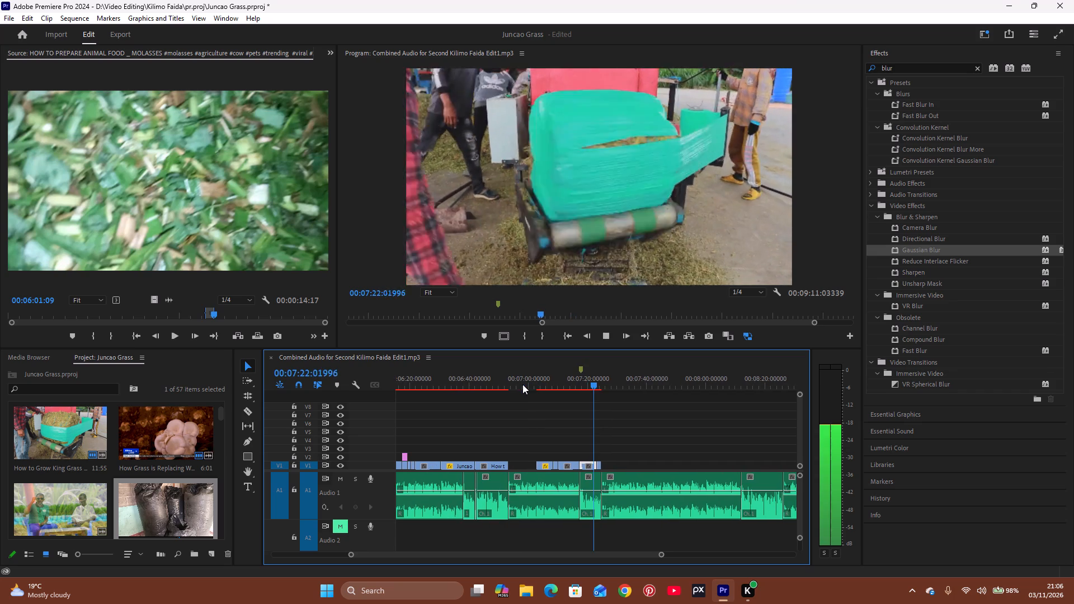
key("space")
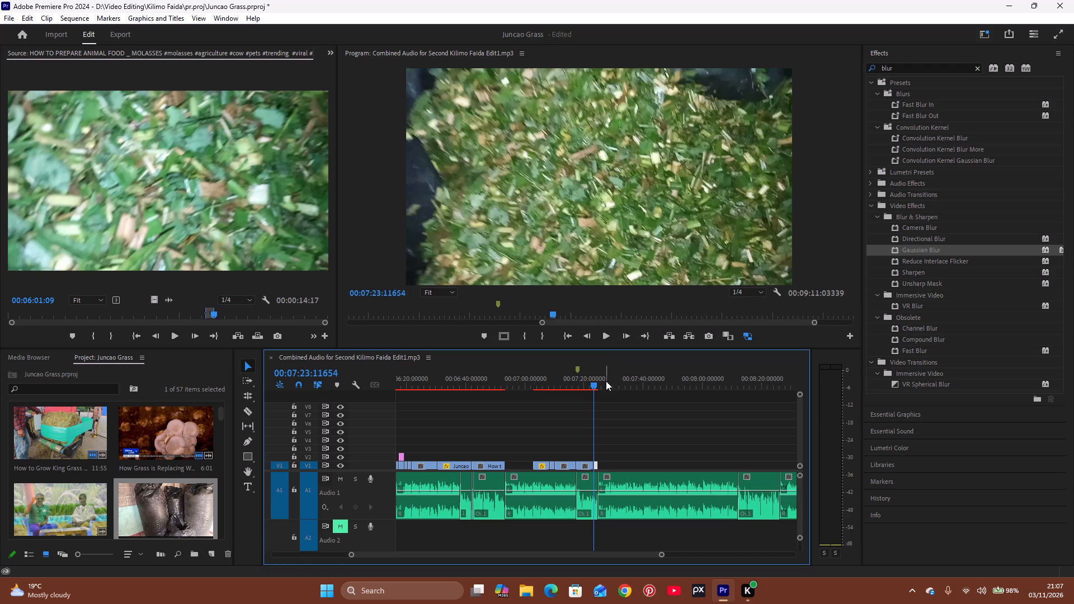
key("space")
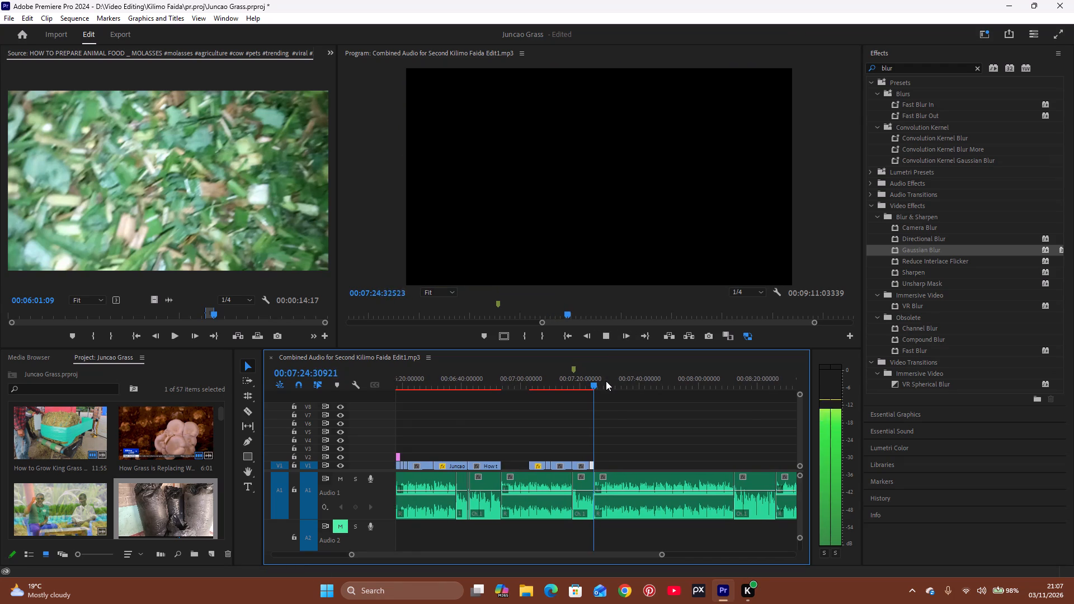
key("space")
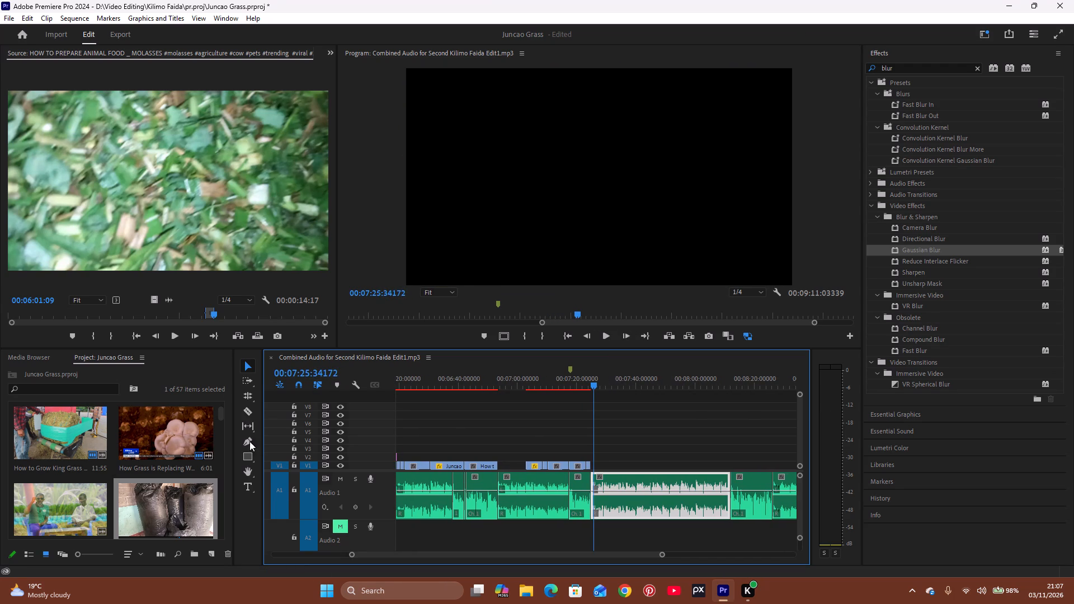
Open the King Grass silage source video and skim its footage from about 00:04:18 to 00:05:48 for a suitable shot.
left_click_drag(220, 417, 223, 410)
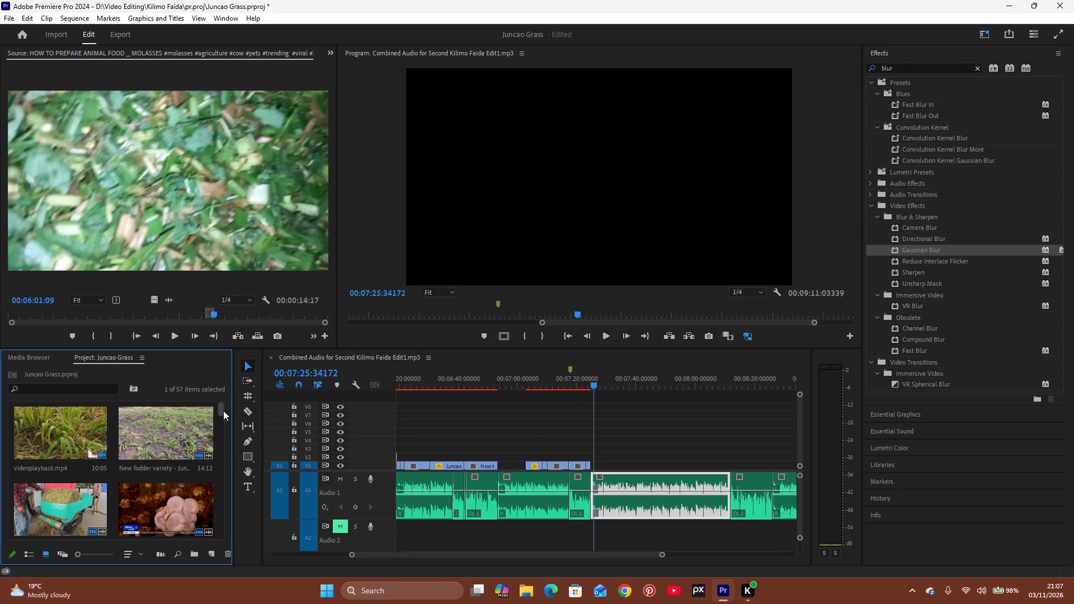
left_click_drag(223, 410, 223, 410)
double_click(44, 493)
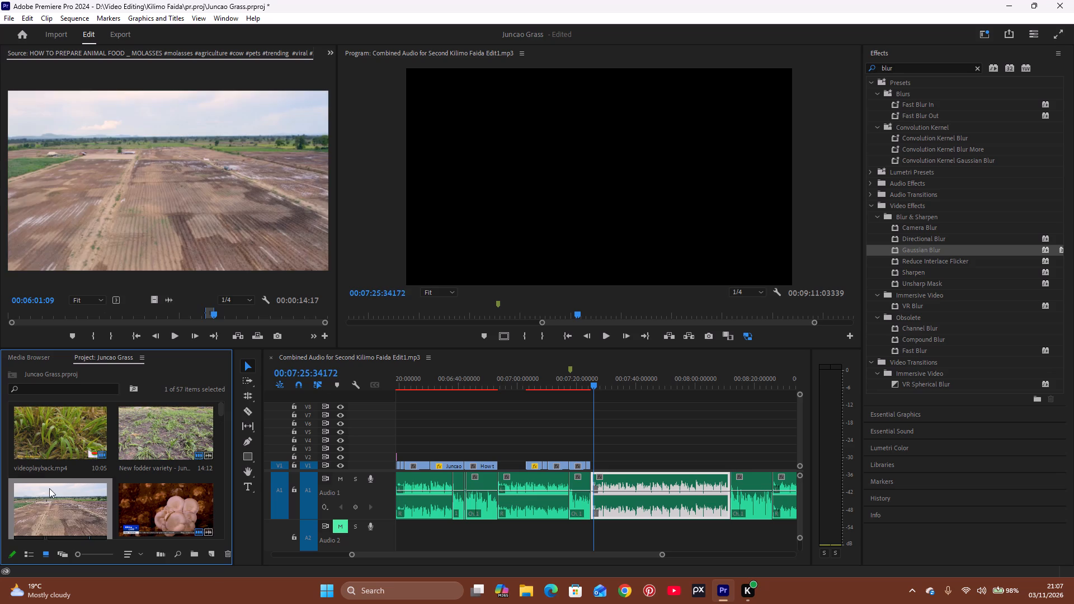
left_click_drag(178, 315, 225, 313)
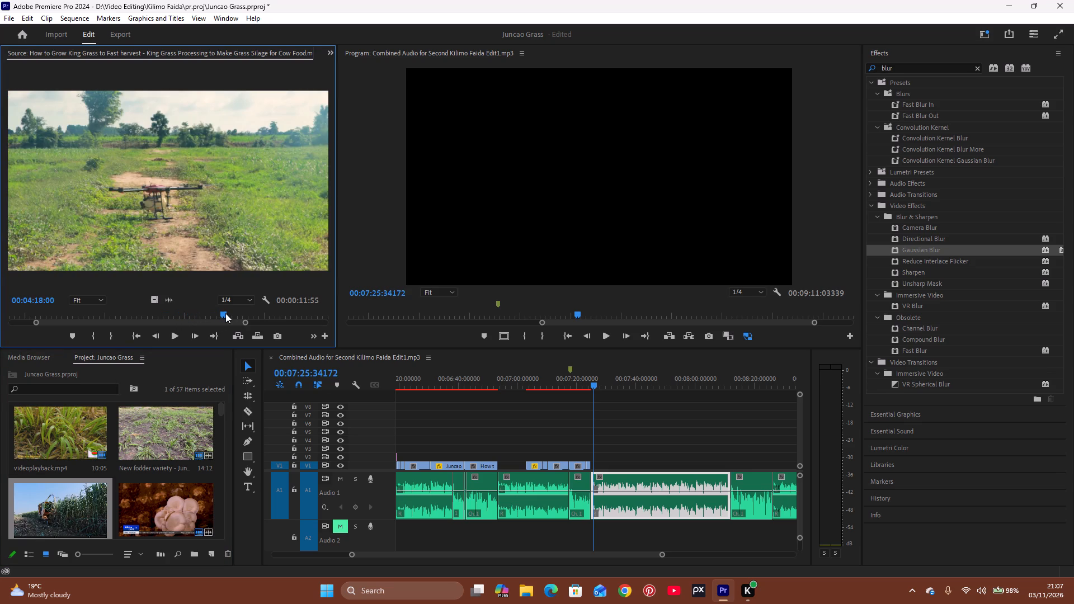
left_click(246, 312)
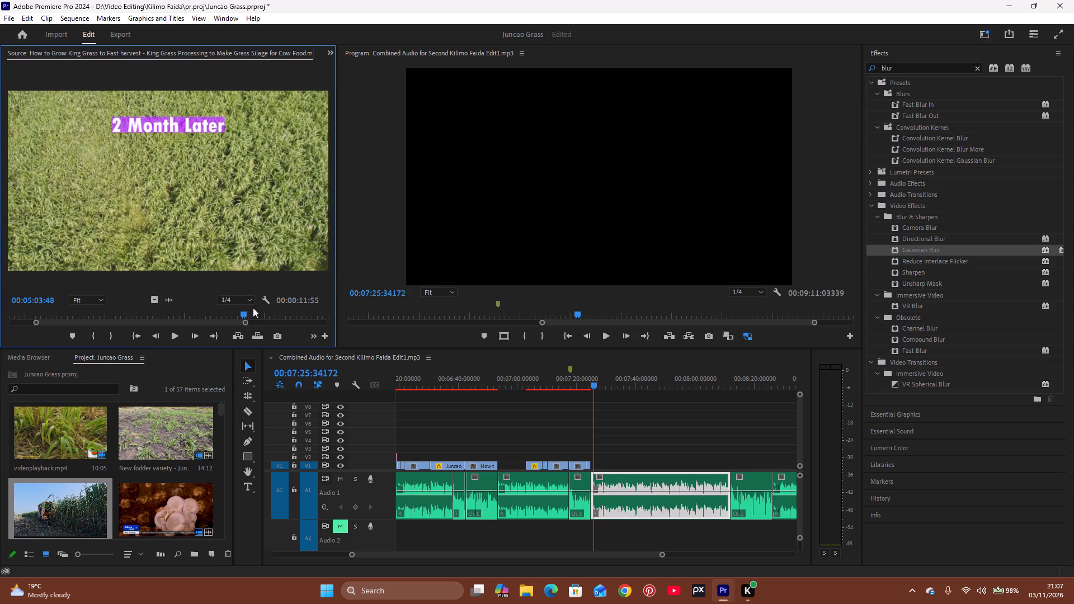
left_click(262, 308)
left_click(286, 307)
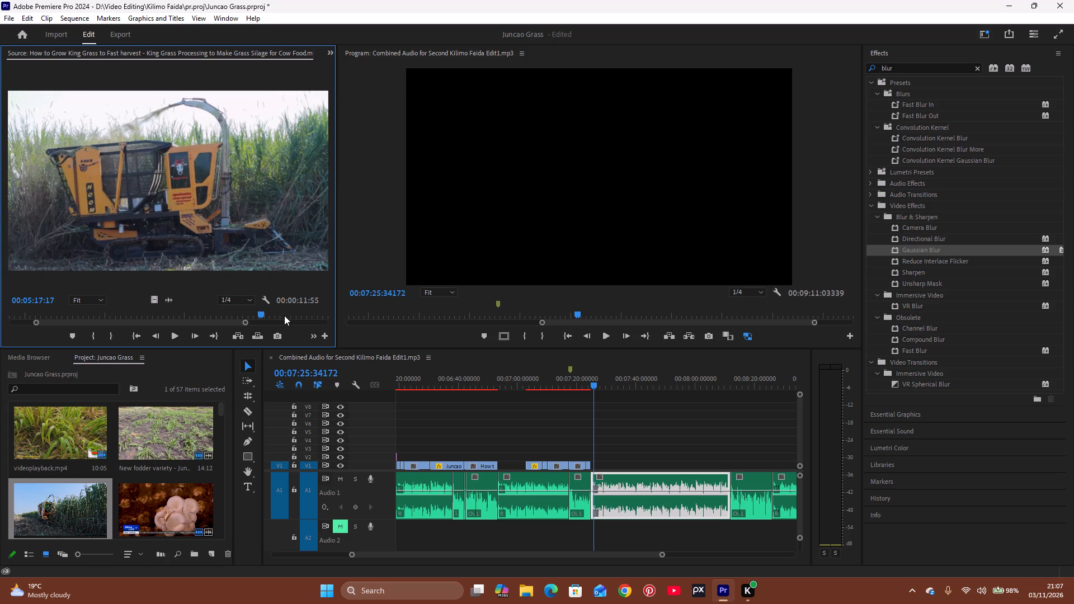
left_click(284, 315)
left_click(301, 315)
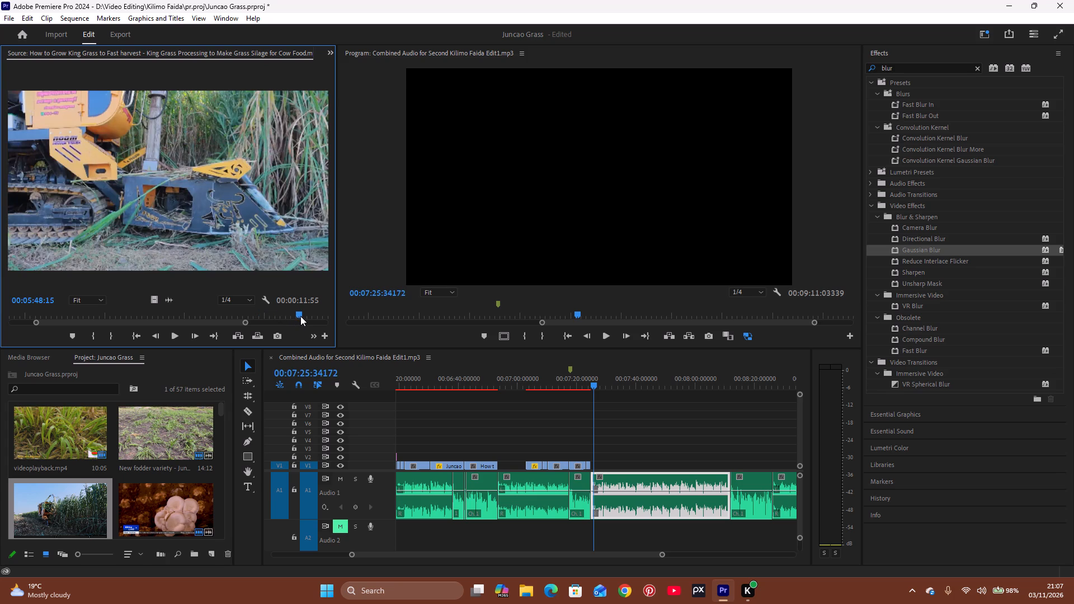
Look through the source's silage baling and wrapped-bale footage between about 00:09:37 and 00:11:22 for a usable shot.
left_click_drag(246, 323, 309, 326)
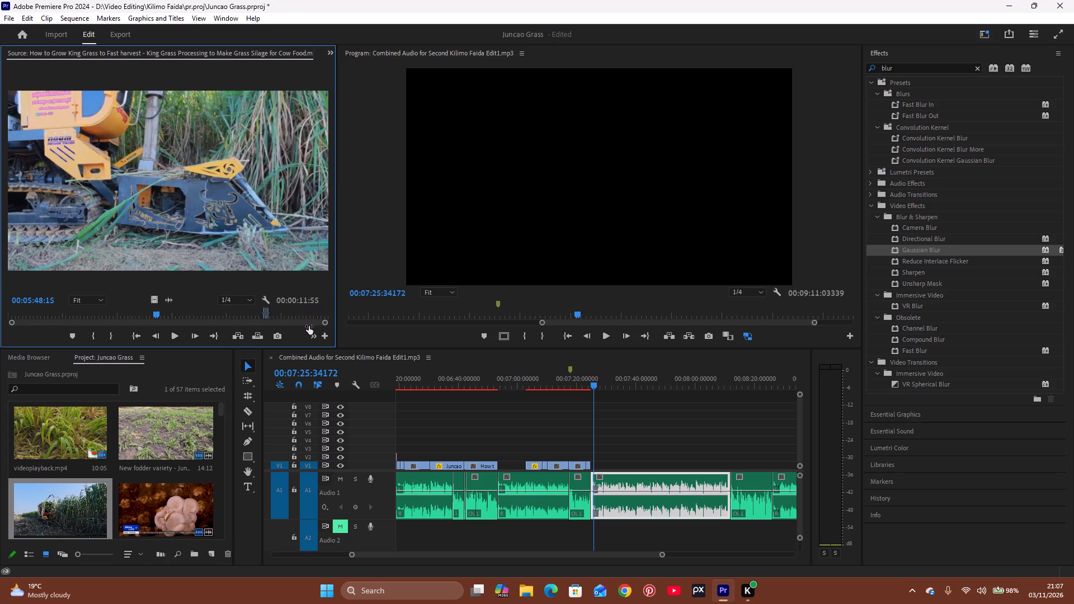
left_click_drag(309, 326, 319, 326)
left_click(301, 316)
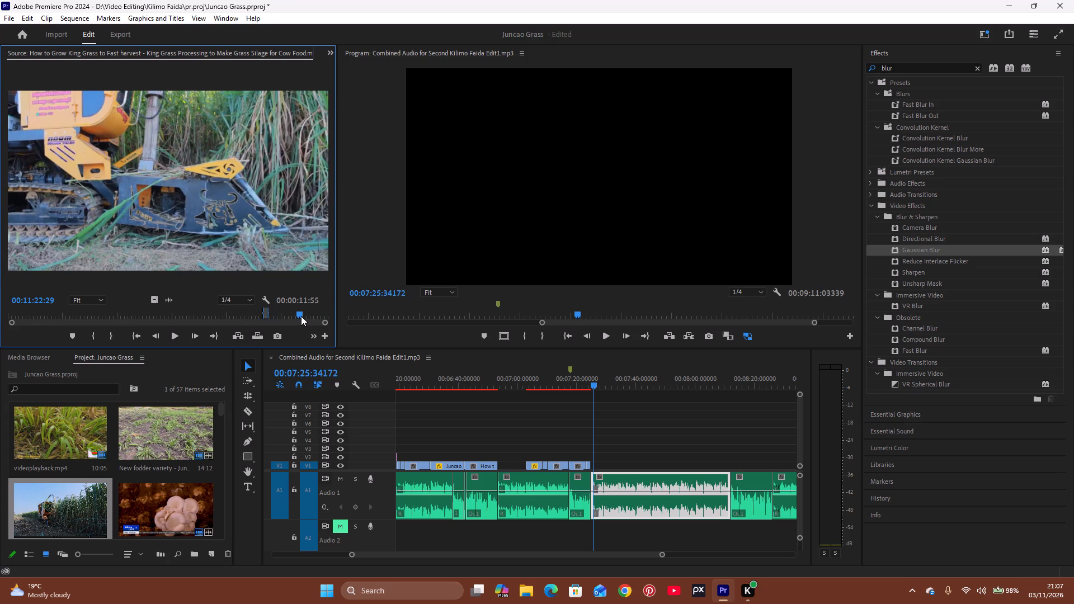
left_click(289, 310)
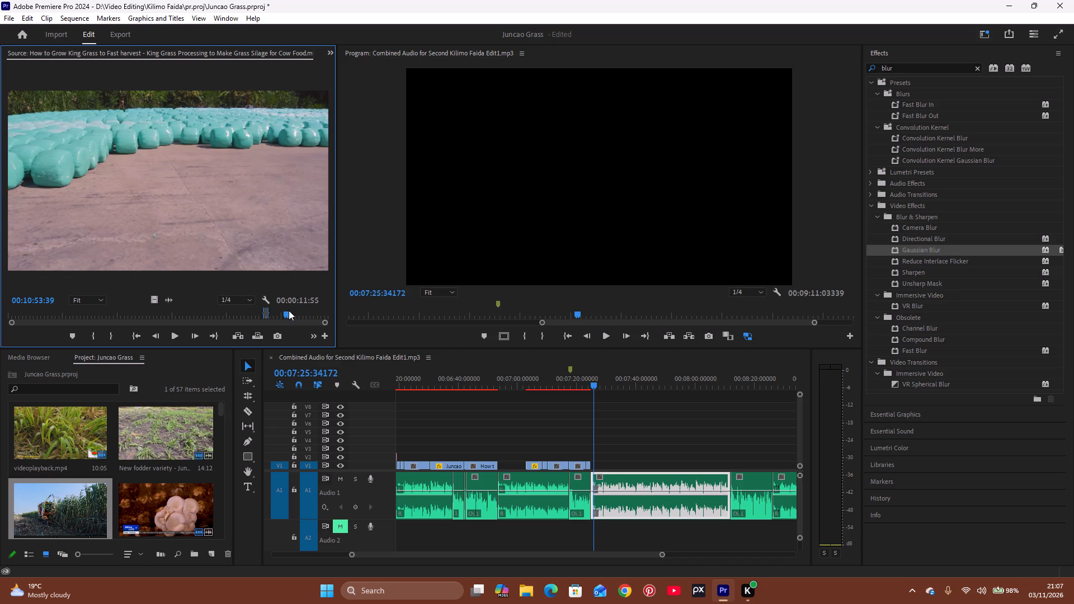
left_click(280, 315)
left_click(273, 315)
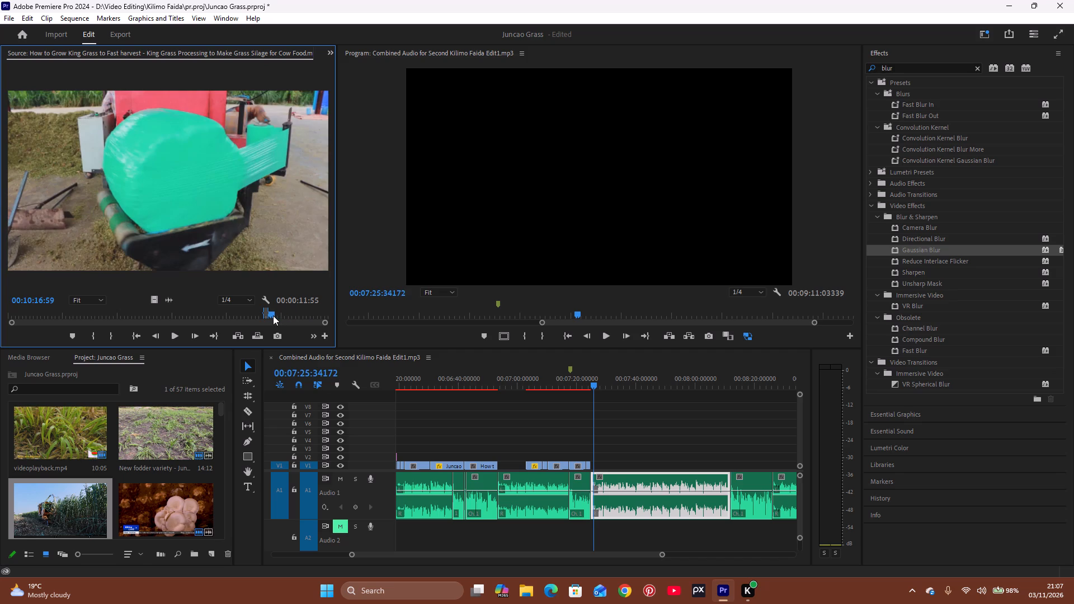
left_click_drag(270, 314, 276, 313)
left_click_drag(276, 313, 294, 309)
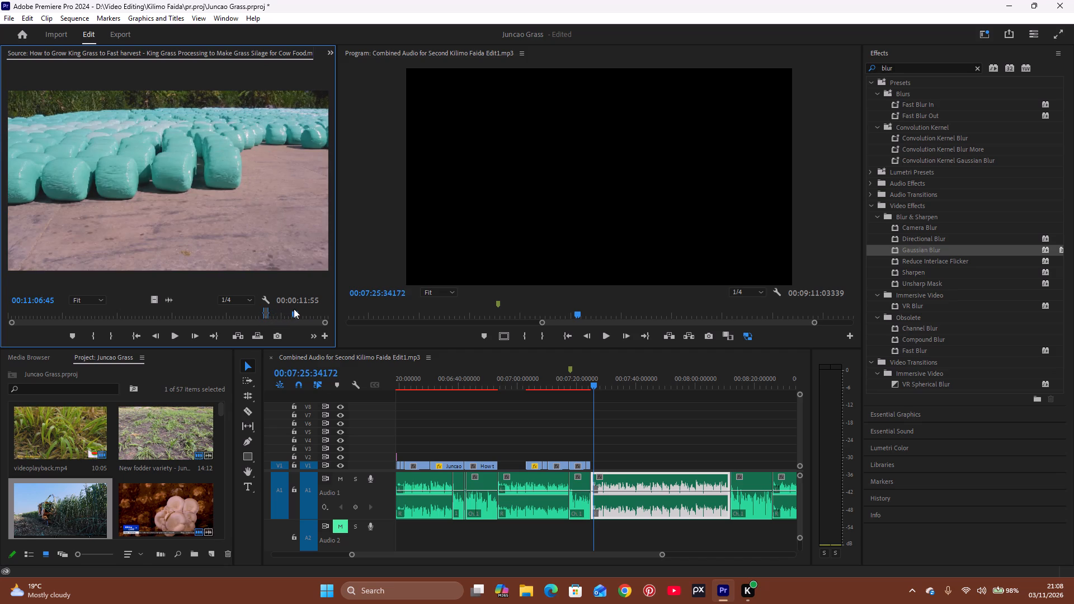
left_click_drag(294, 309, 253, 321)
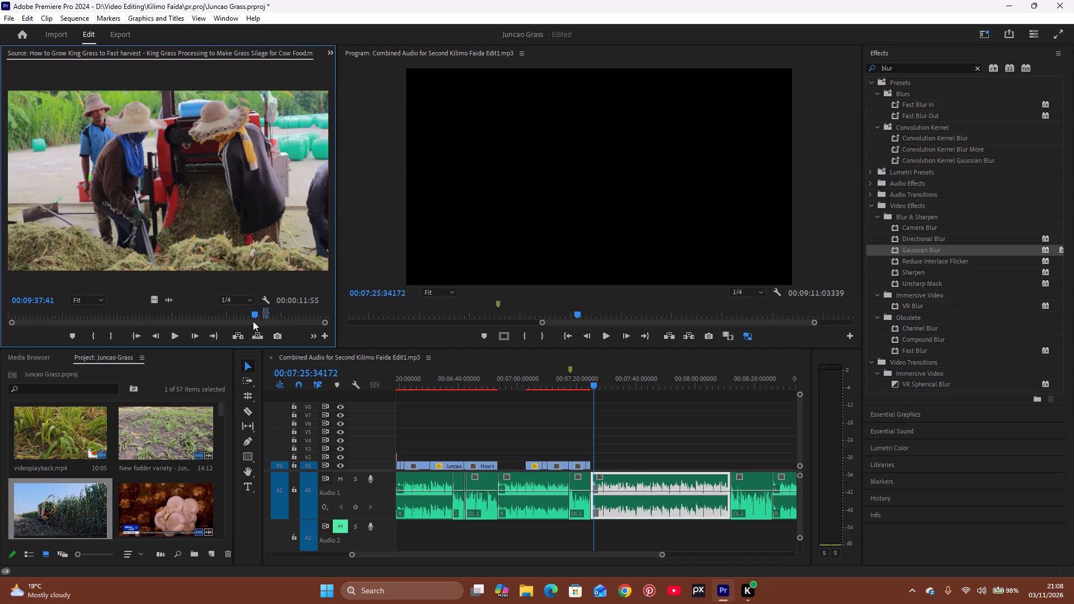
left_click_drag(253, 321, 257, 320)
left_click_drag(257, 320, 257, 321)
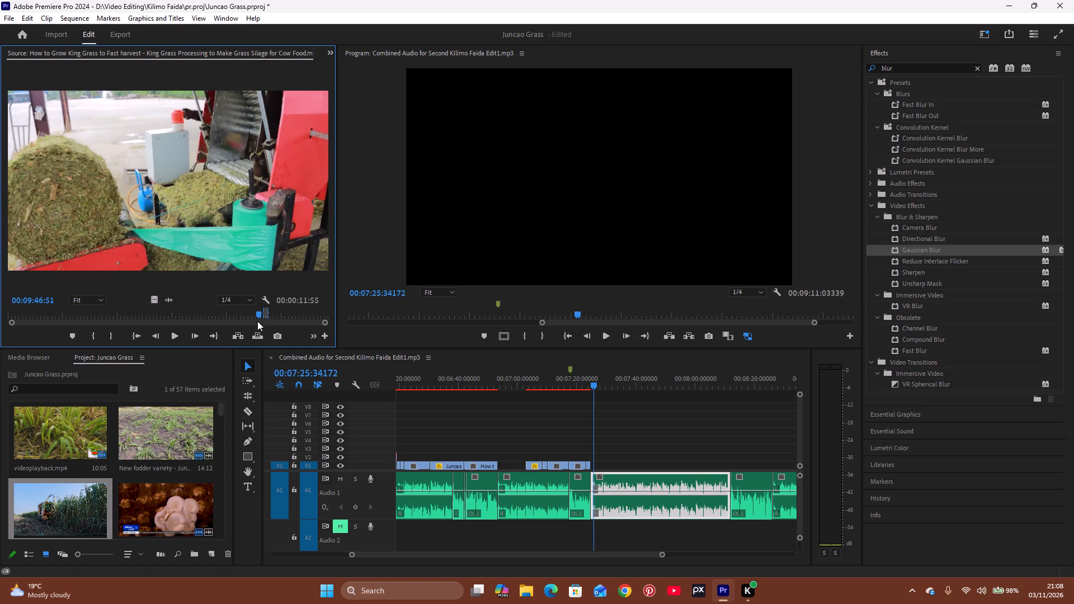
Examine the King Grass source's harvest, truck-loading and chopped-grass footage between about 00:07:58 and 00:09:24.
left_click_drag(257, 321, 227, 322)
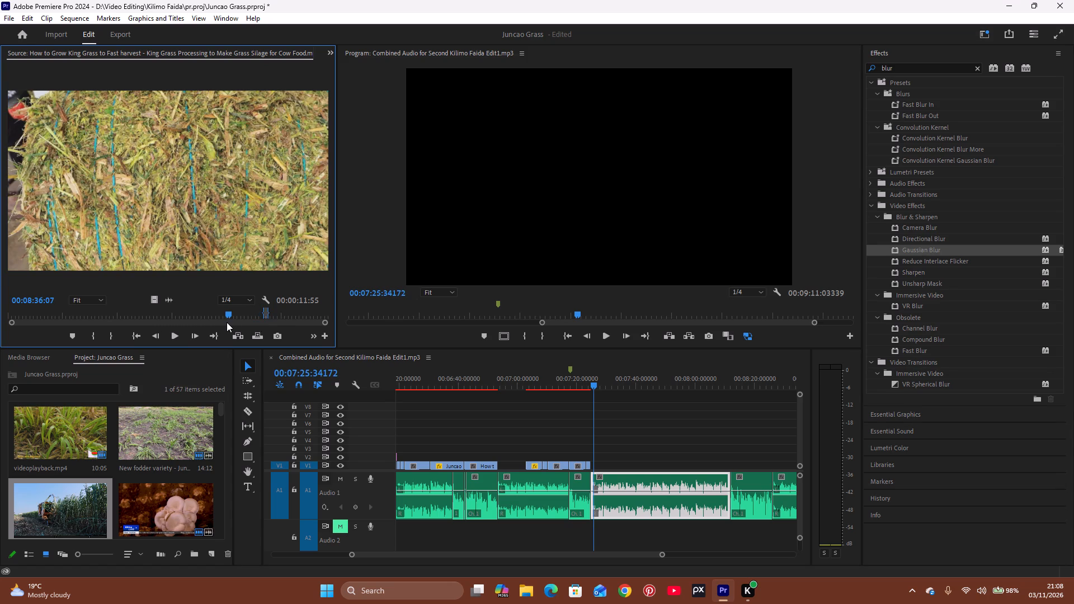
left_click_drag(227, 322, 230, 320)
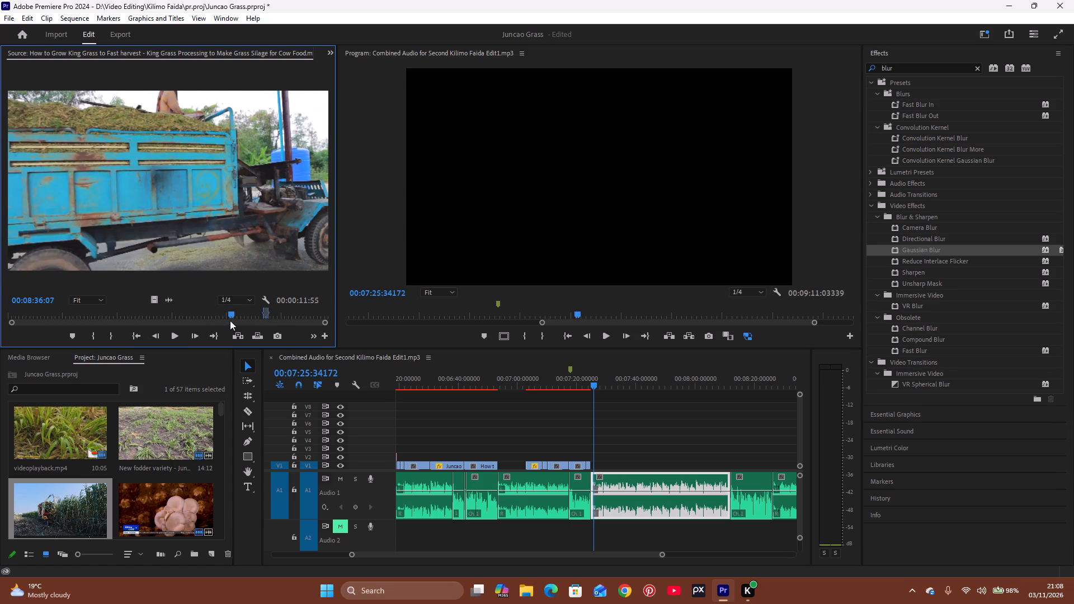
left_click_drag(230, 320, 212, 327)
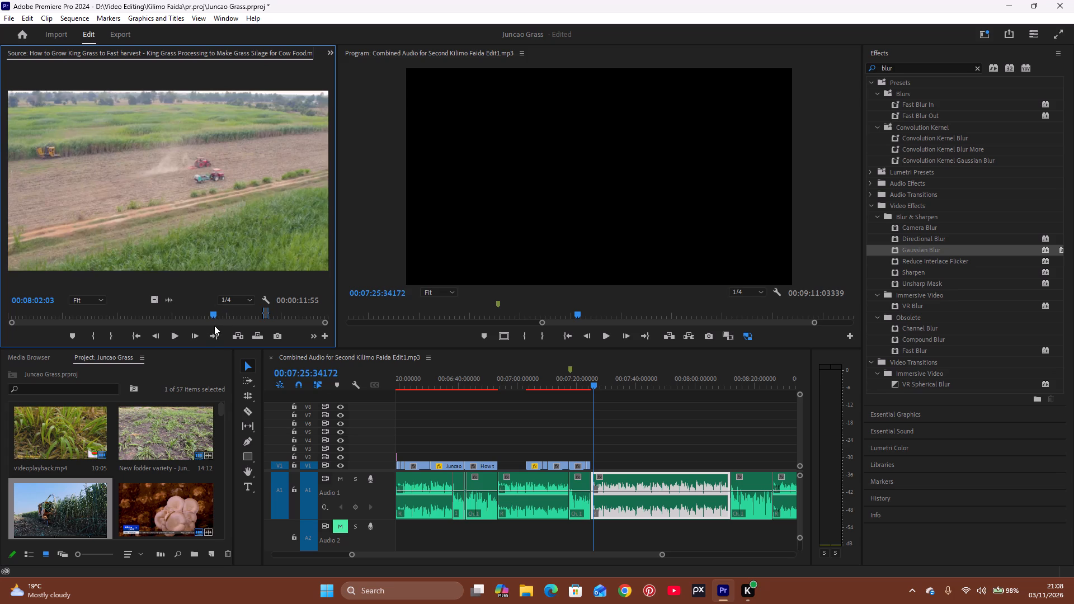
left_click(223, 318)
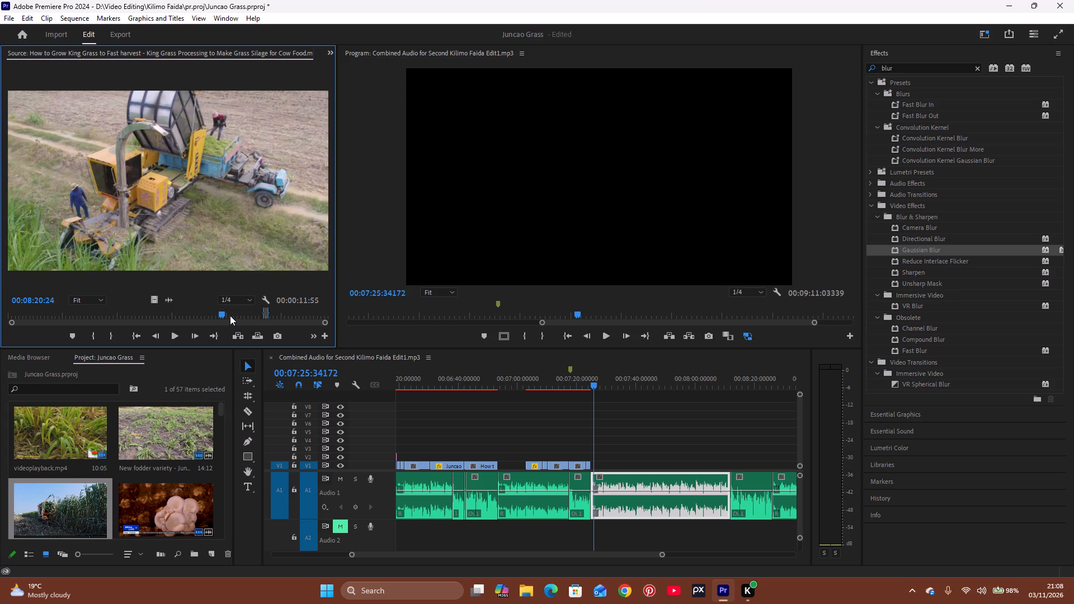
left_click(232, 314)
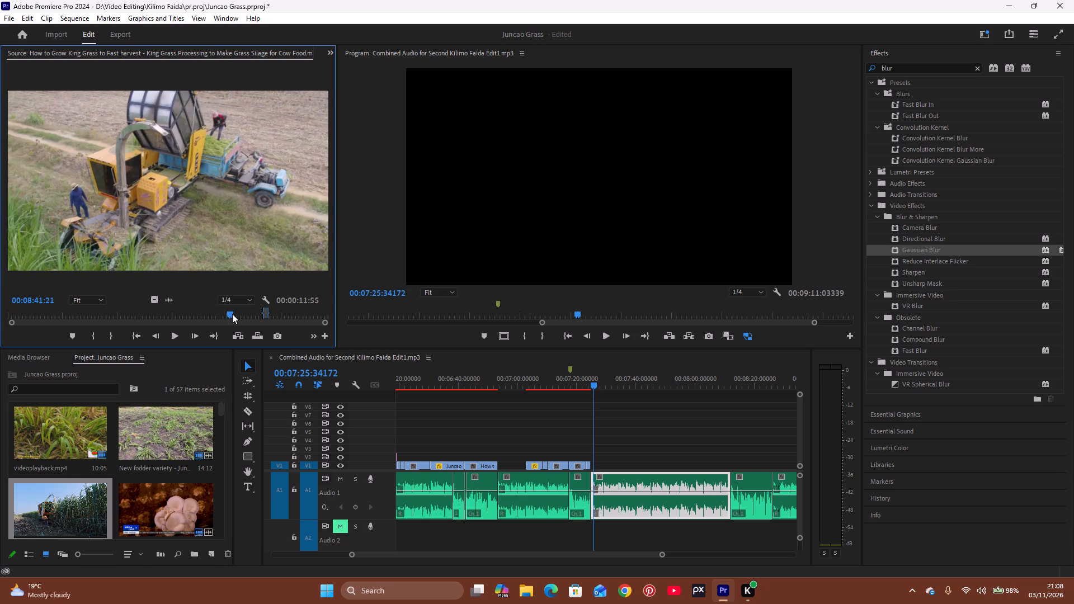
left_click(245, 313)
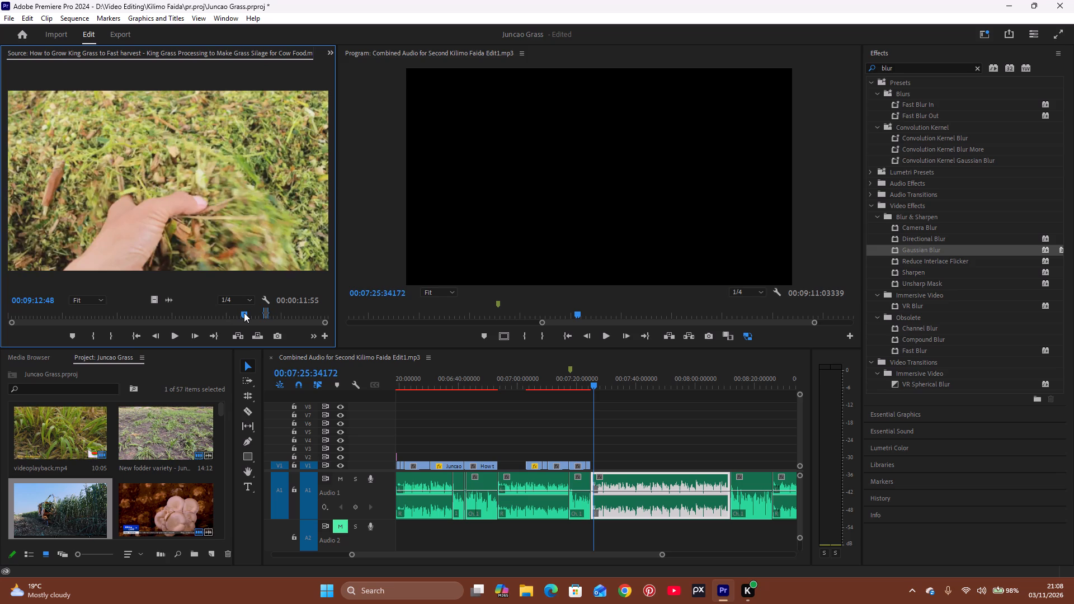
left_click(250, 313)
left_click(236, 316)
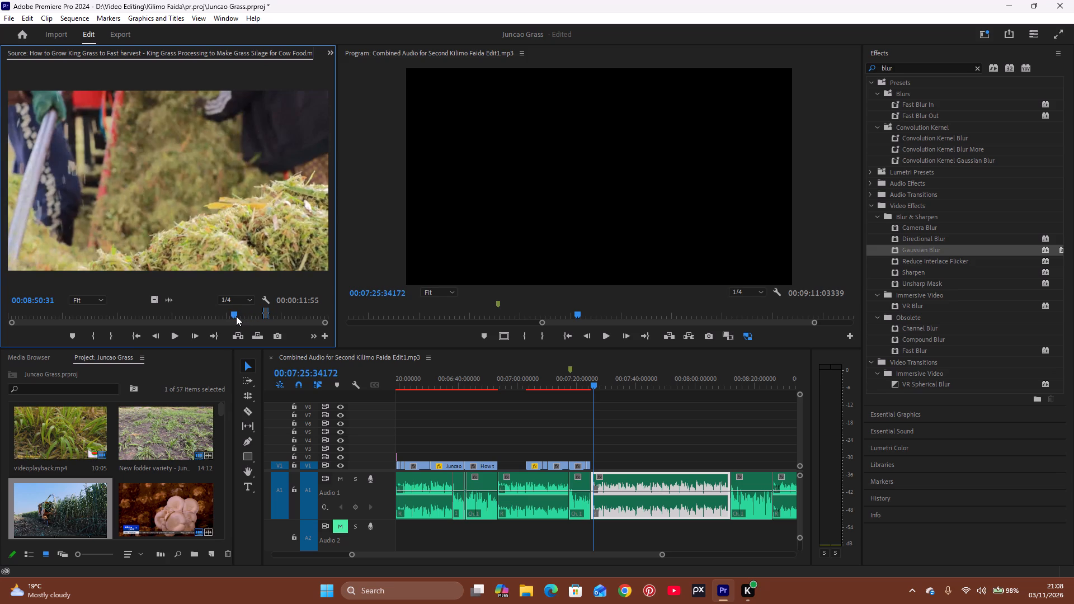
left_click(228, 318)
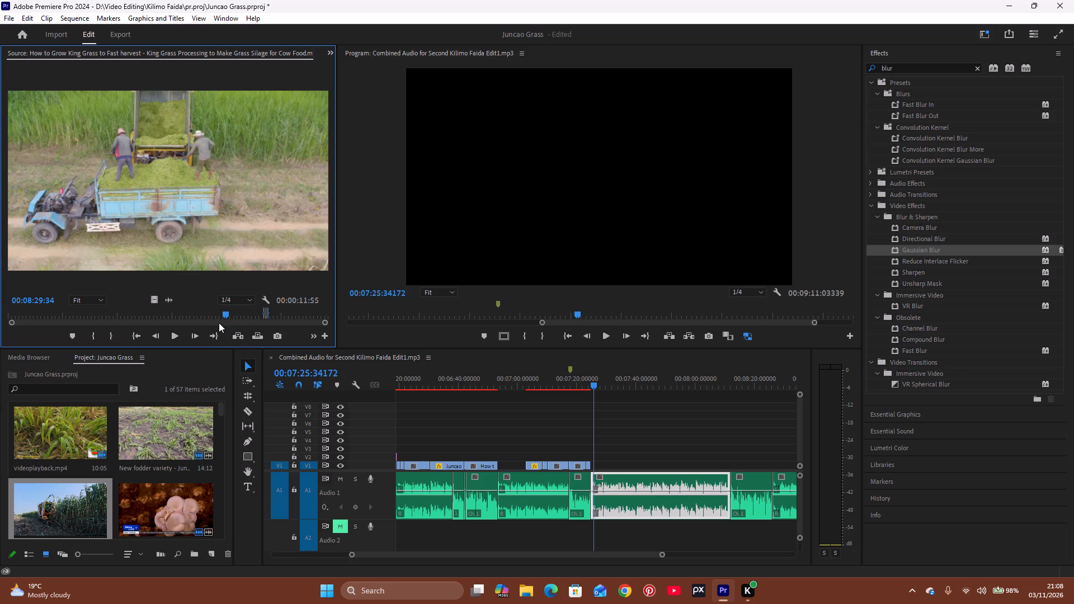
left_click(214, 314)
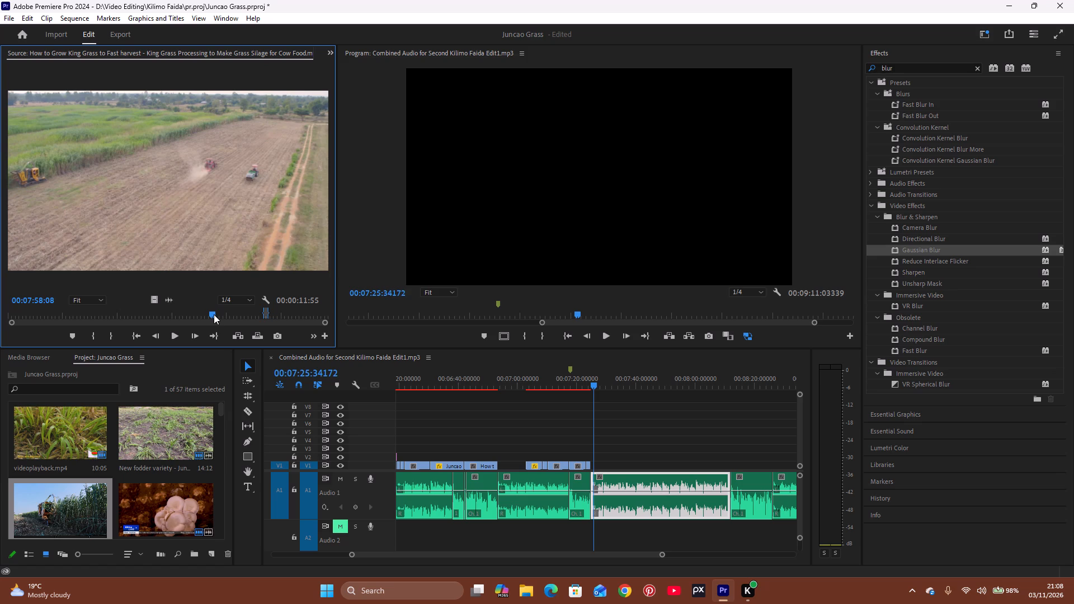
Find the aerial harvester shot at about 00:06:23 in the King Grass source and mark about 6 seconds, ending before the cut-stubble shot.
left_click(175, 325)
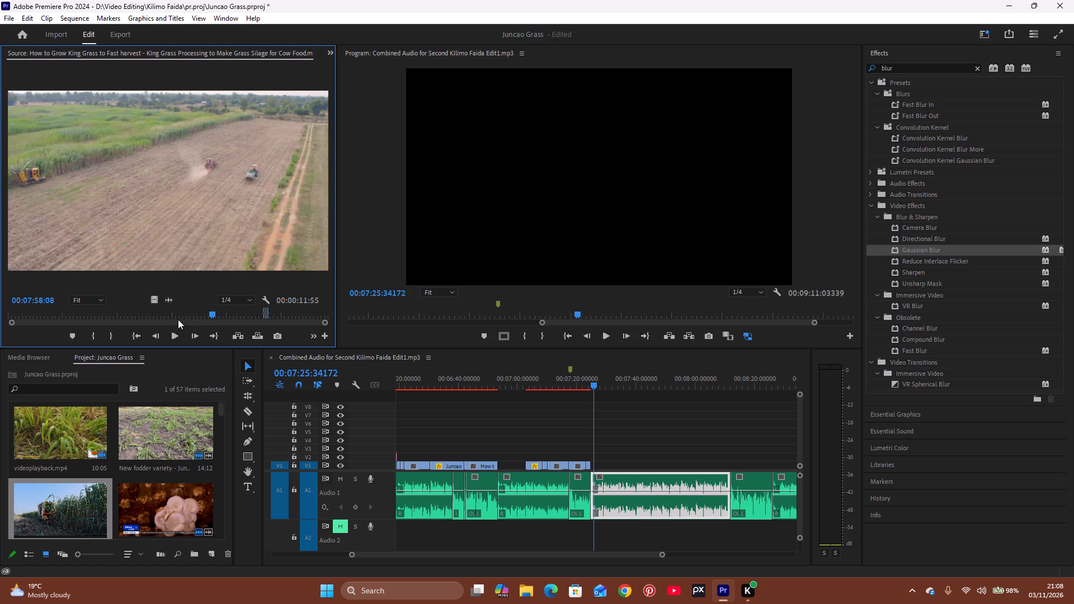
left_click(178, 319)
left_click(185, 315)
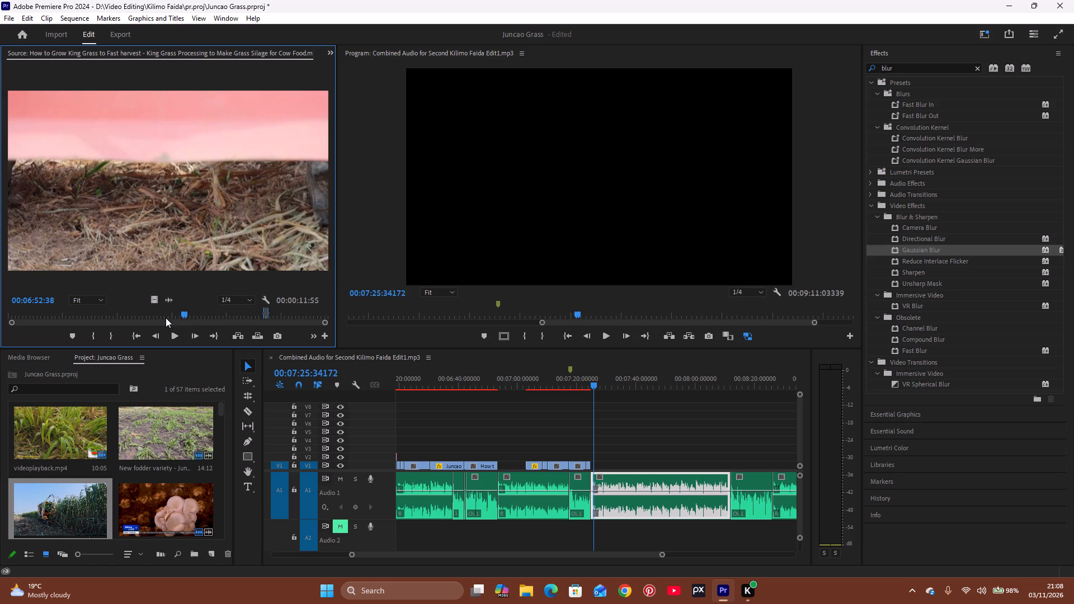
left_click(164, 314)
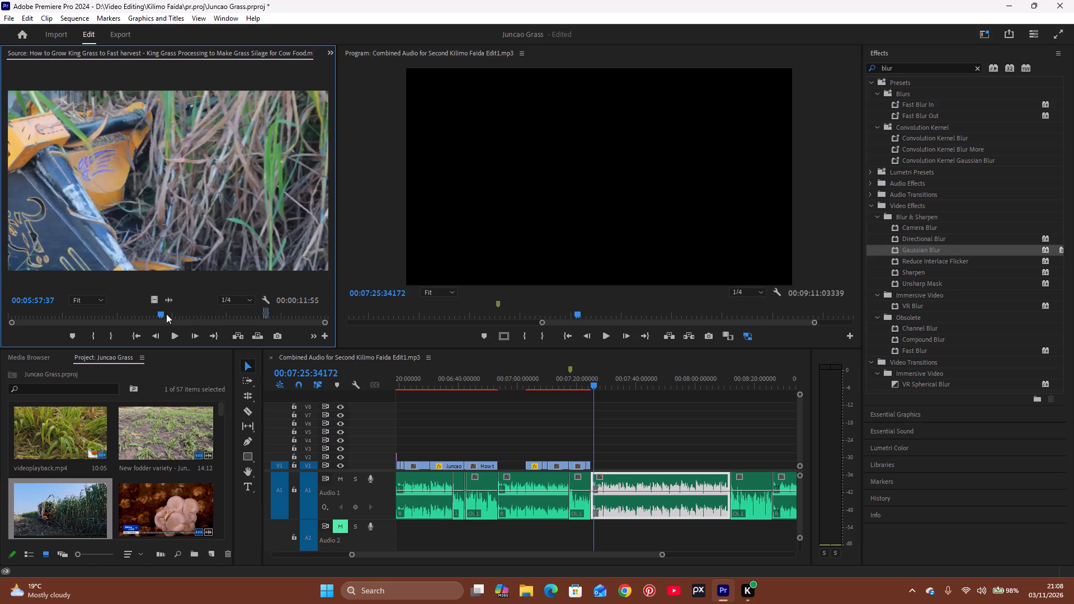
left_click(166, 314)
left_click(173, 313)
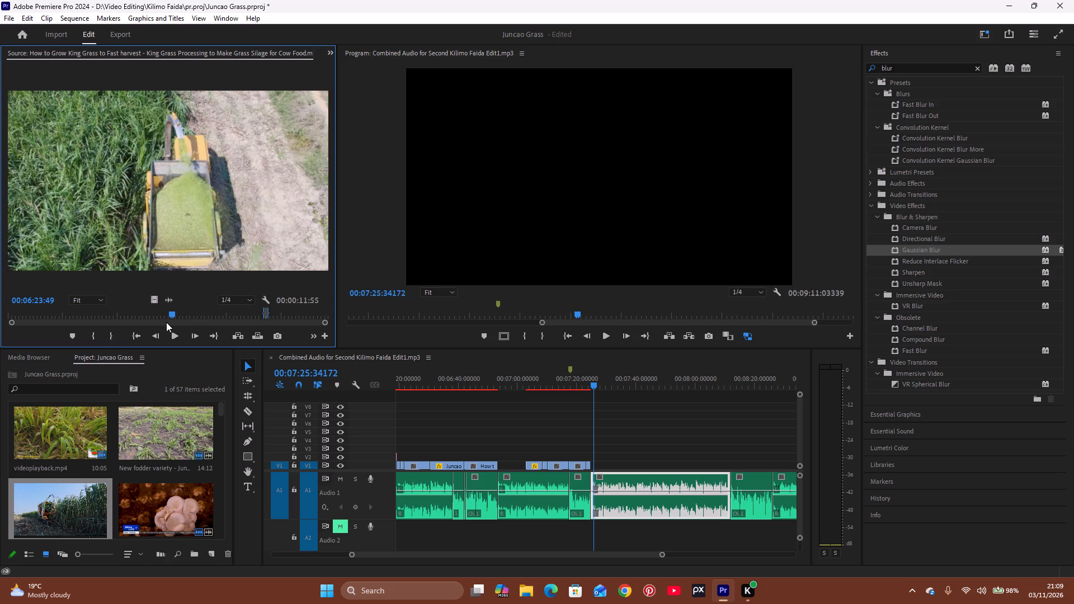
left_click(95, 341)
key("space")
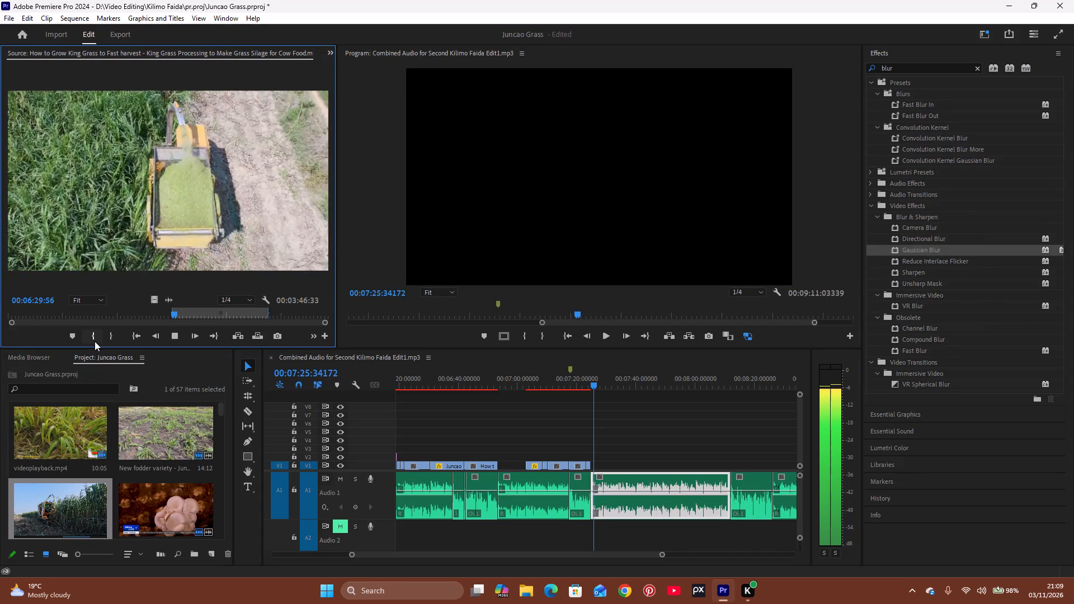
key("space")
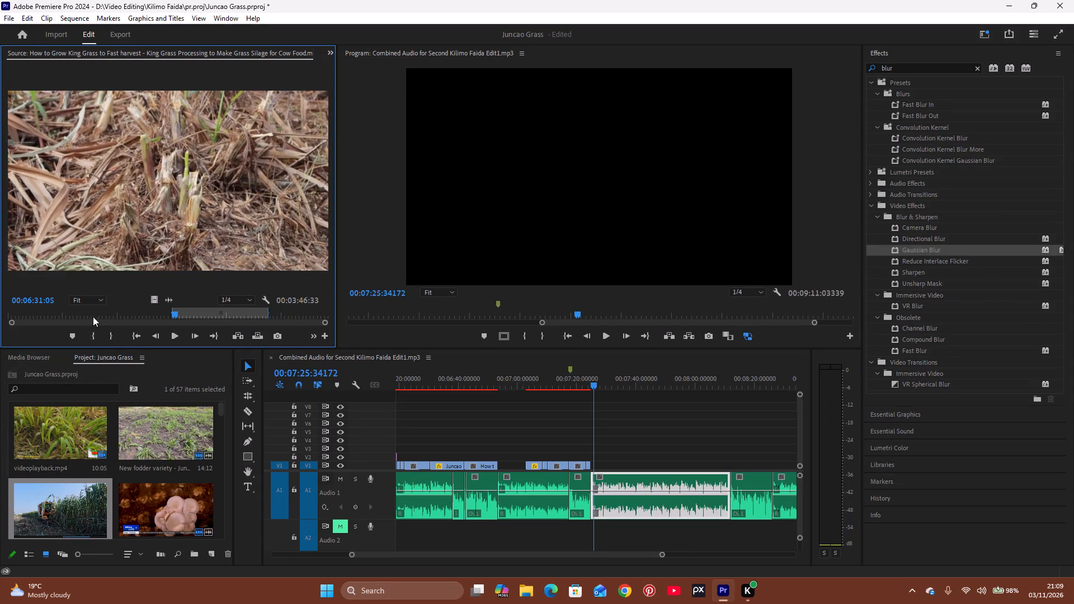
left_click(114, 341)
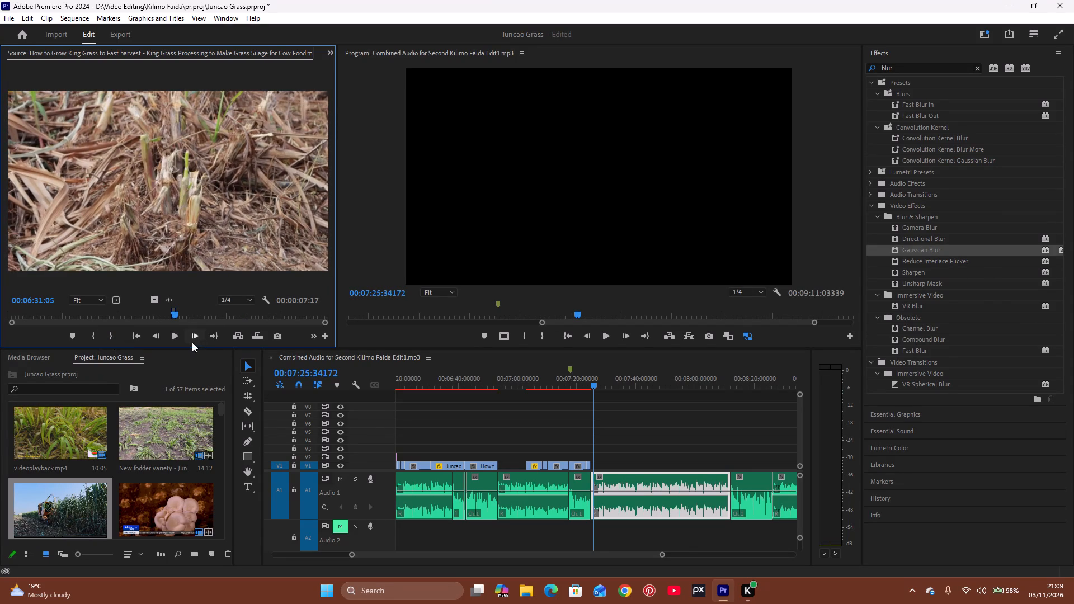
left_click_drag(325, 321, 248, 338)
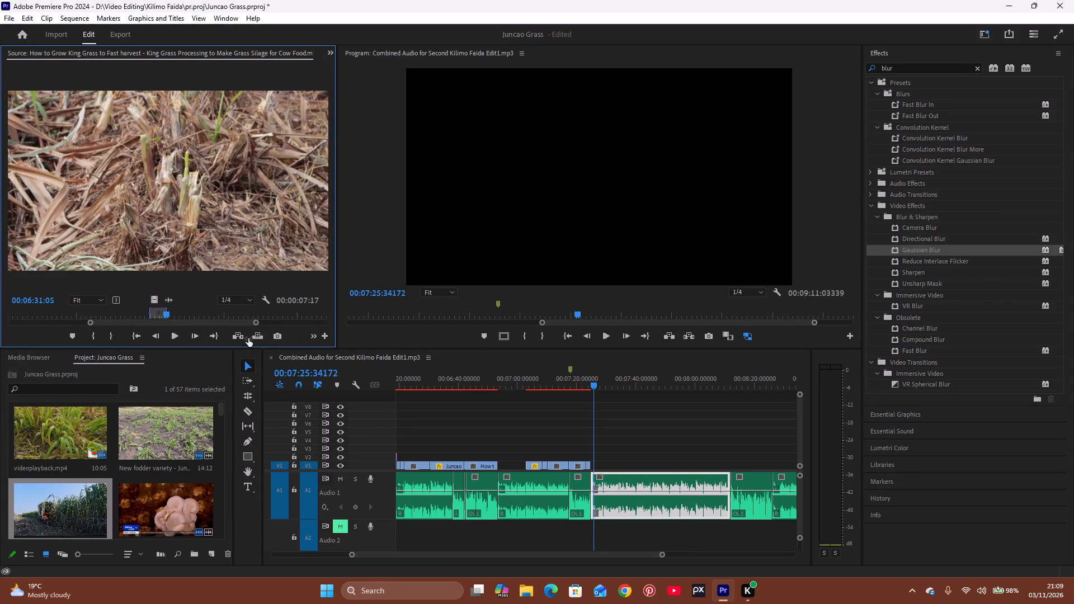
left_click_drag(248, 338, 223, 348)
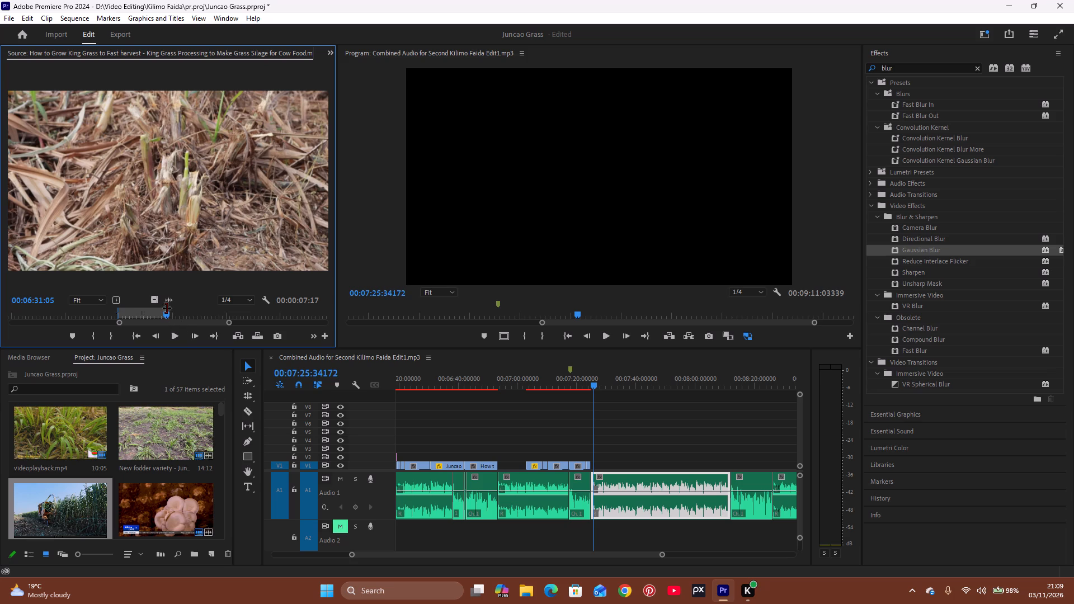
left_click_drag(167, 308, 159, 323)
Place the marked harvester shot, video only, on V1 directly after the molasses clip, and go back to about 00:07:21 to review it.
left_click_drag(156, 300, 590, 468)
left_click_drag(595, 370, 579, 412)
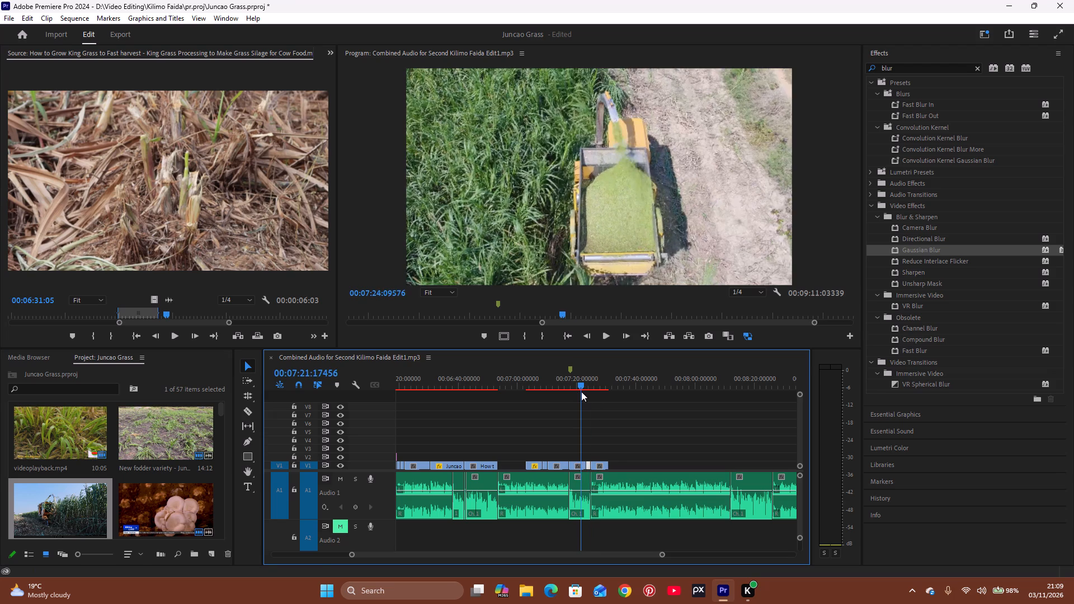
Play back the V1 clips from about 00:07:20 to just past the end of the aerial harvester shot.
left_click_drag(662, 552, 639, 561)
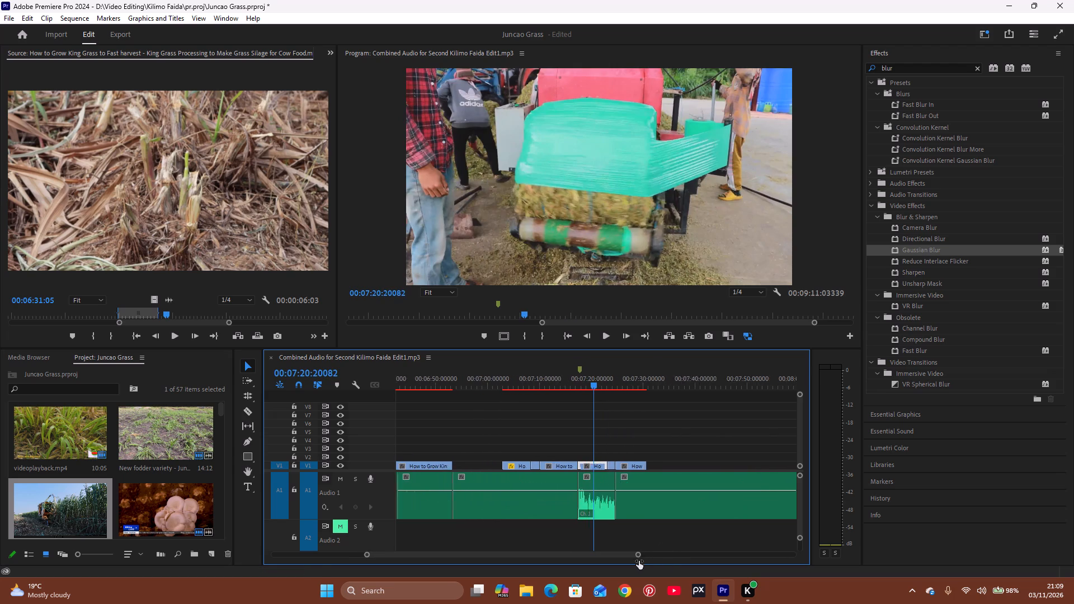
left_click_drag(639, 561, 637, 563)
key("space")
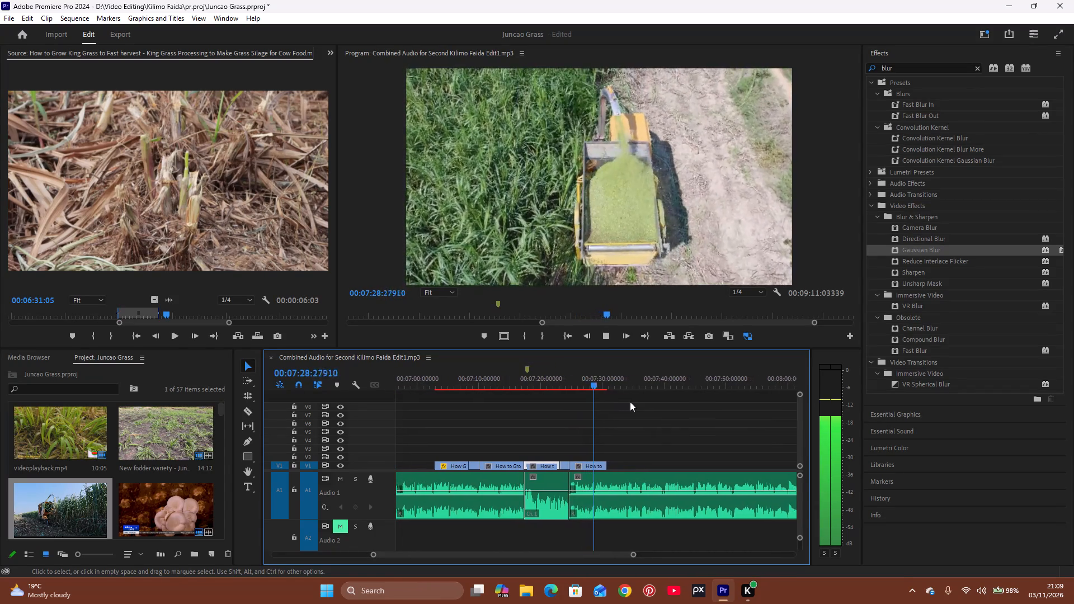
key("space")
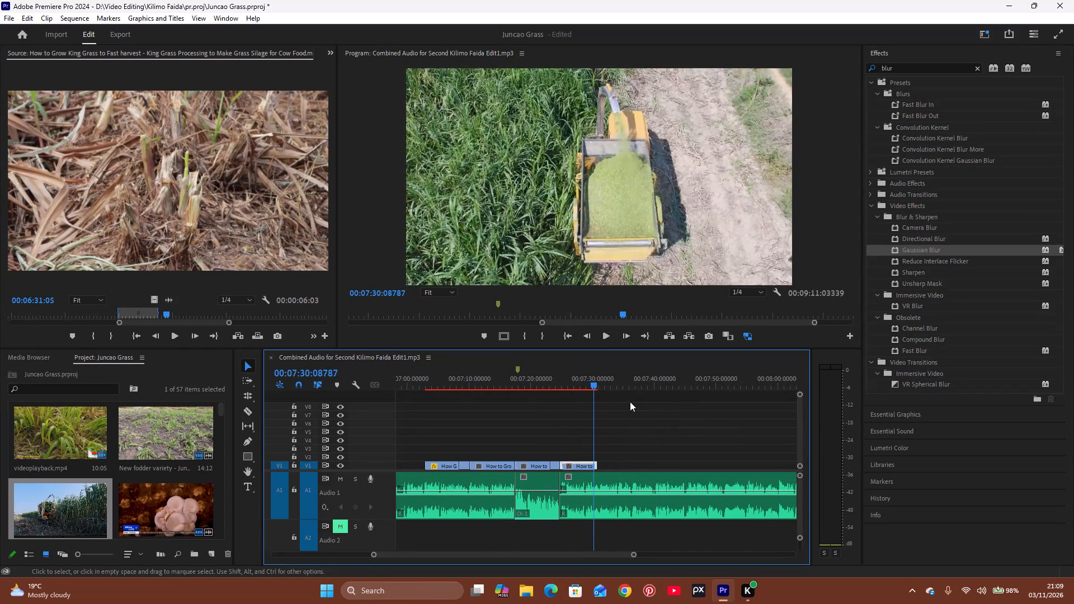
key("space")
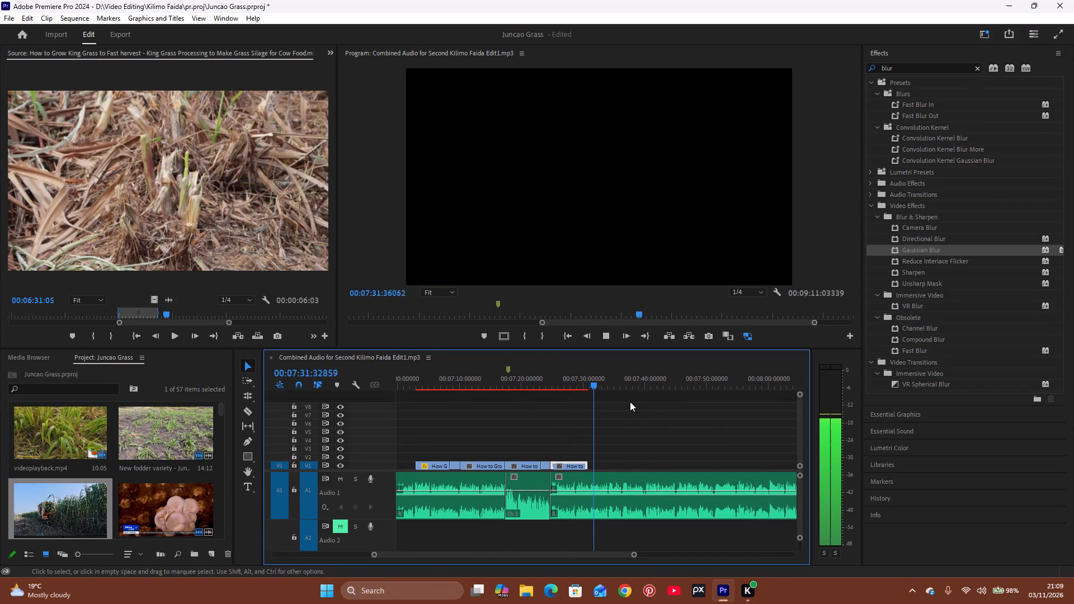
key("space")
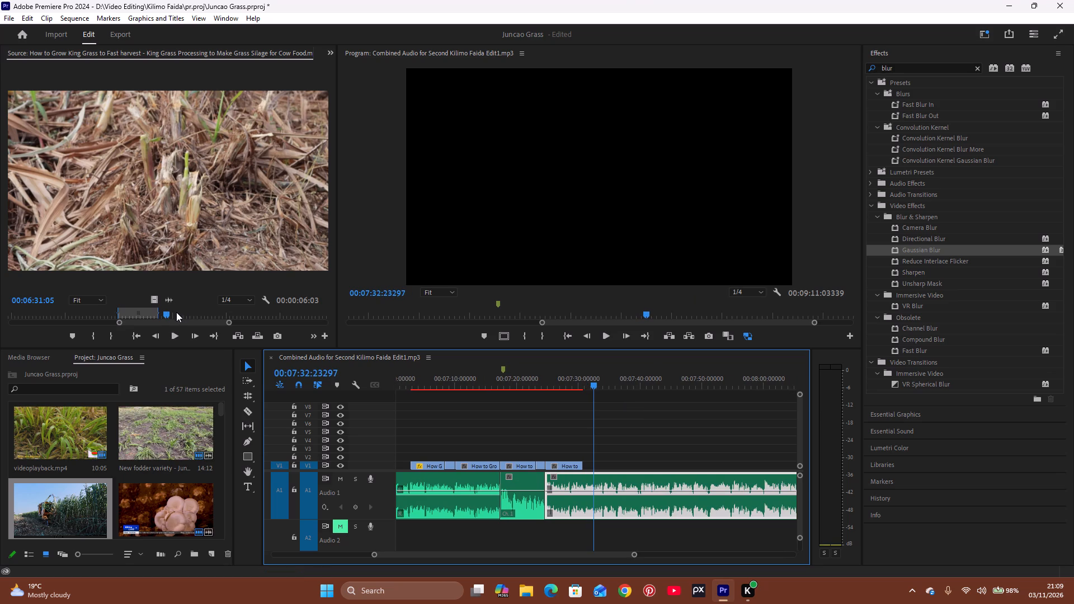
Scan videoplayback.mp4 for feed-preparation footage and mark about 6 seconds, from 00:07:42:15 on the blue chopper shot to 00:07:48:20.
double_click(86, 437)
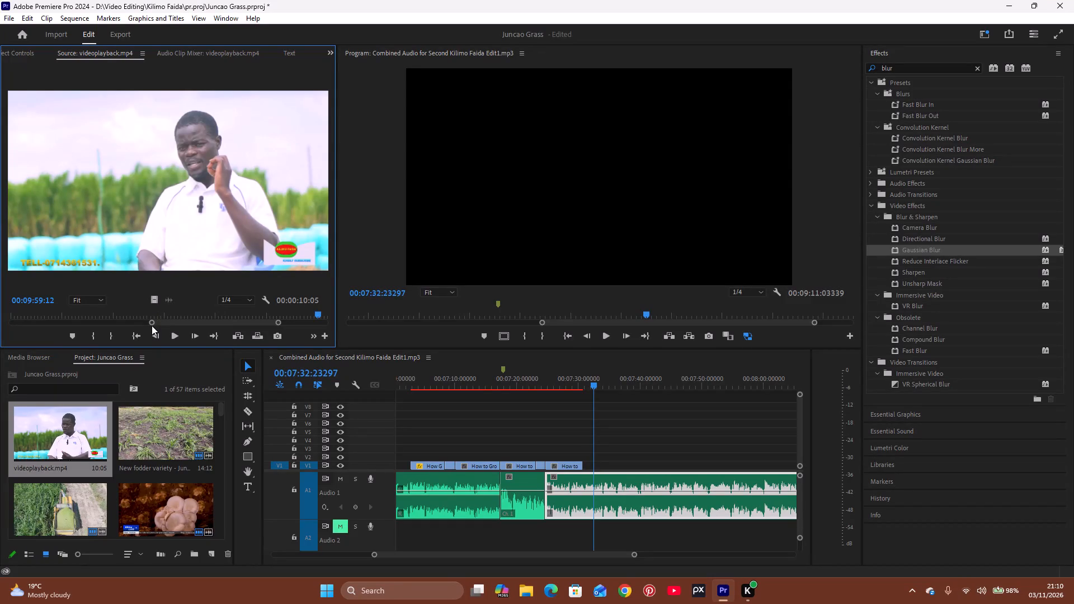
left_click_drag(153, 322, 54, 341)
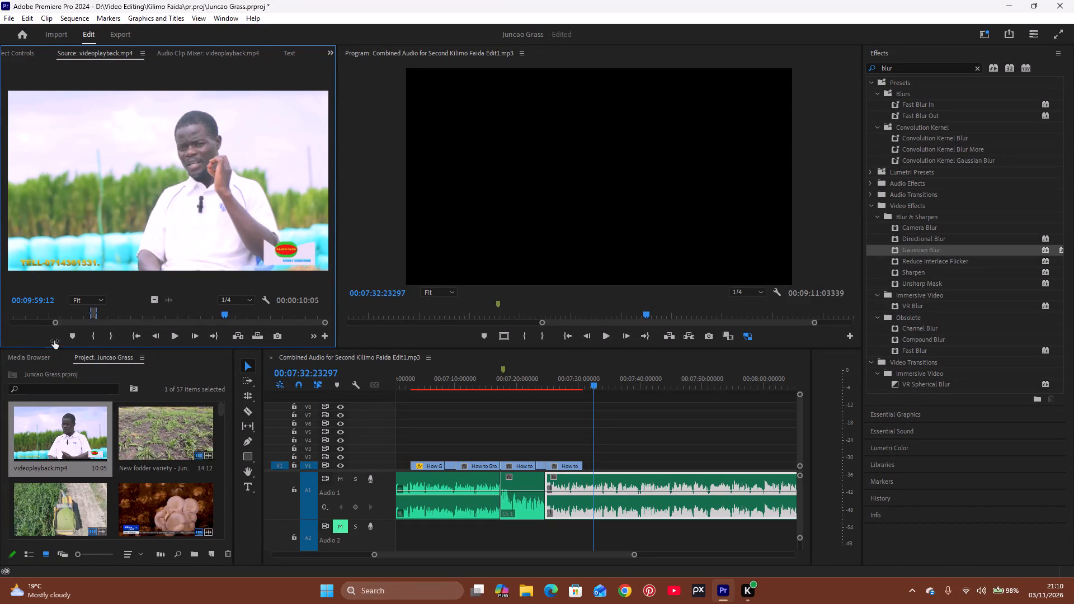
left_click_drag(54, 341, 0, 364)
left_click_drag(156, 313, 44, 314)
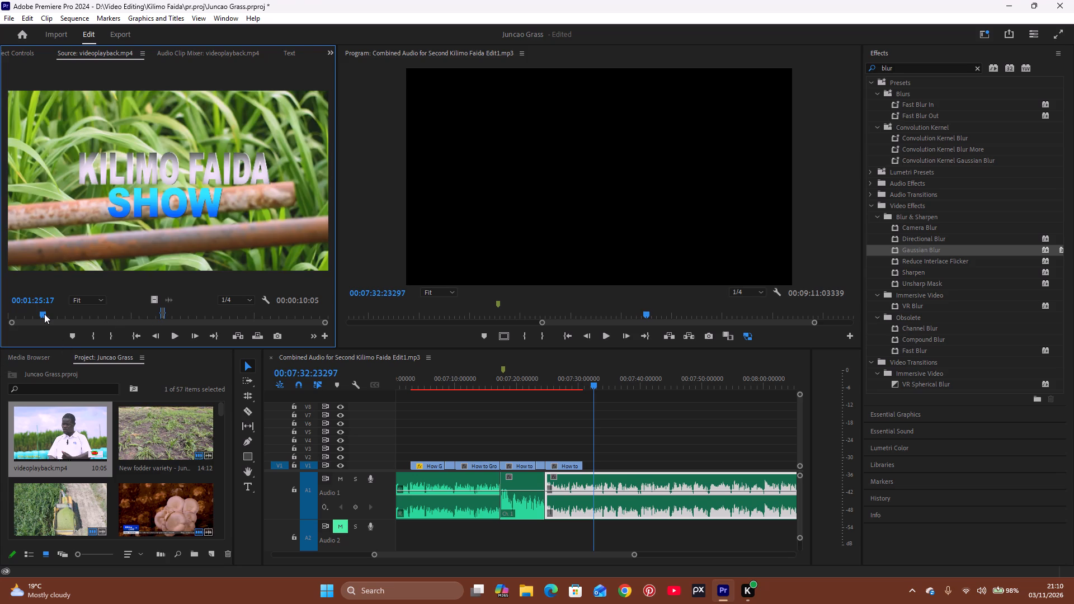
left_click_drag(44, 314, 58, 312)
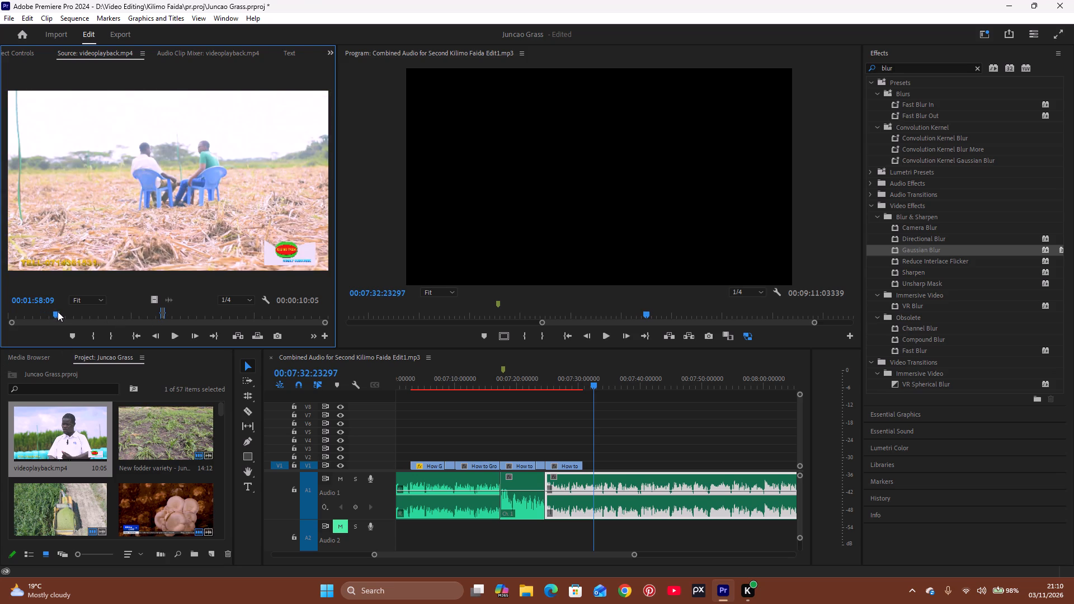
left_click_drag(58, 312, 62, 309)
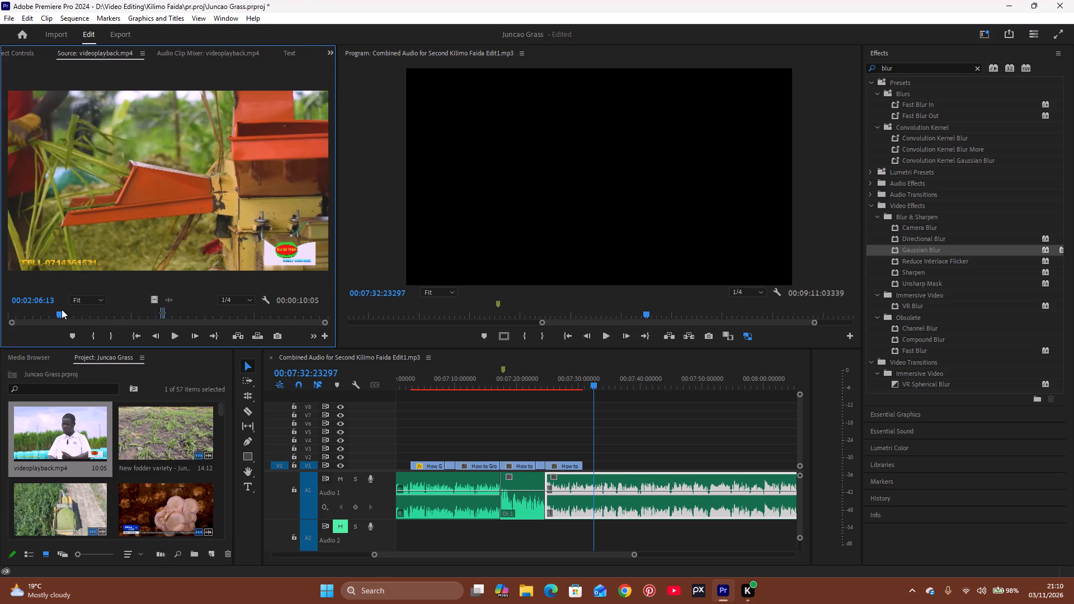
left_click_drag(62, 309, 68, 305)
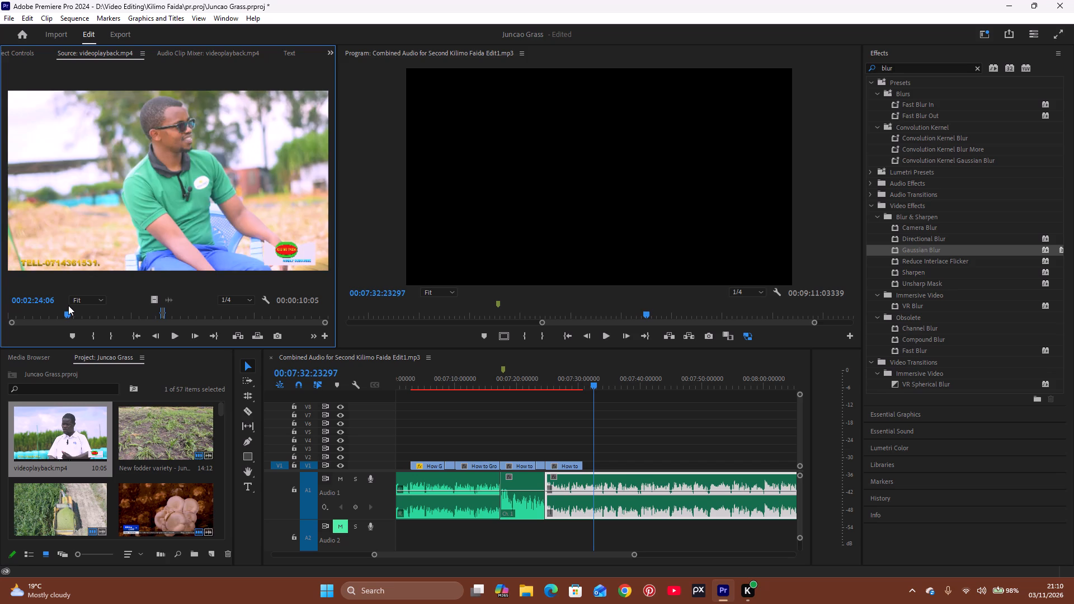
left_click_drag(68, 305, 69, 304)
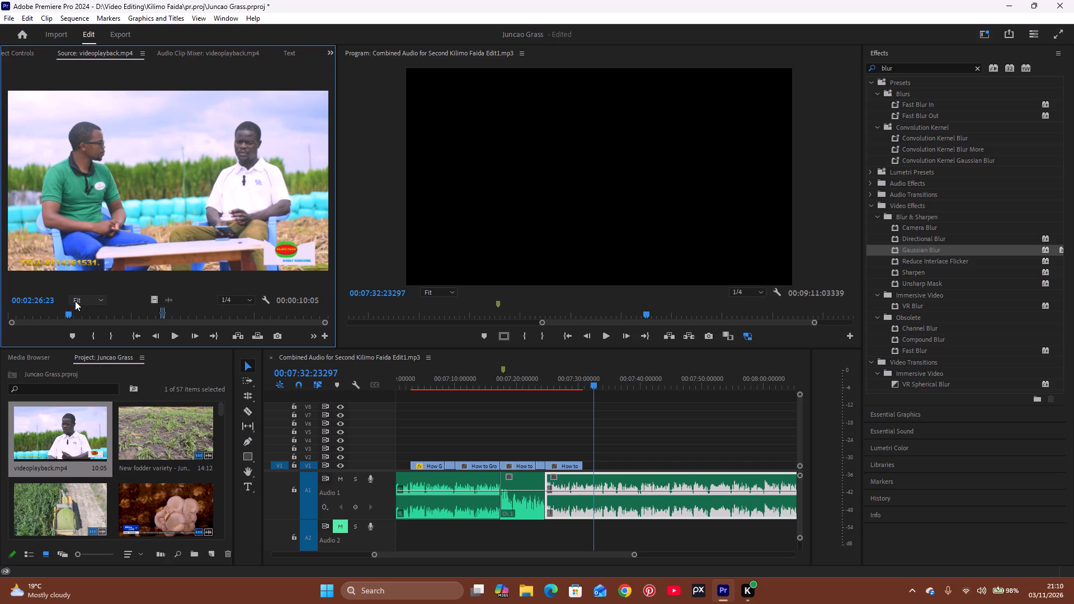
left_click_drag(70, 315, 78, 318)
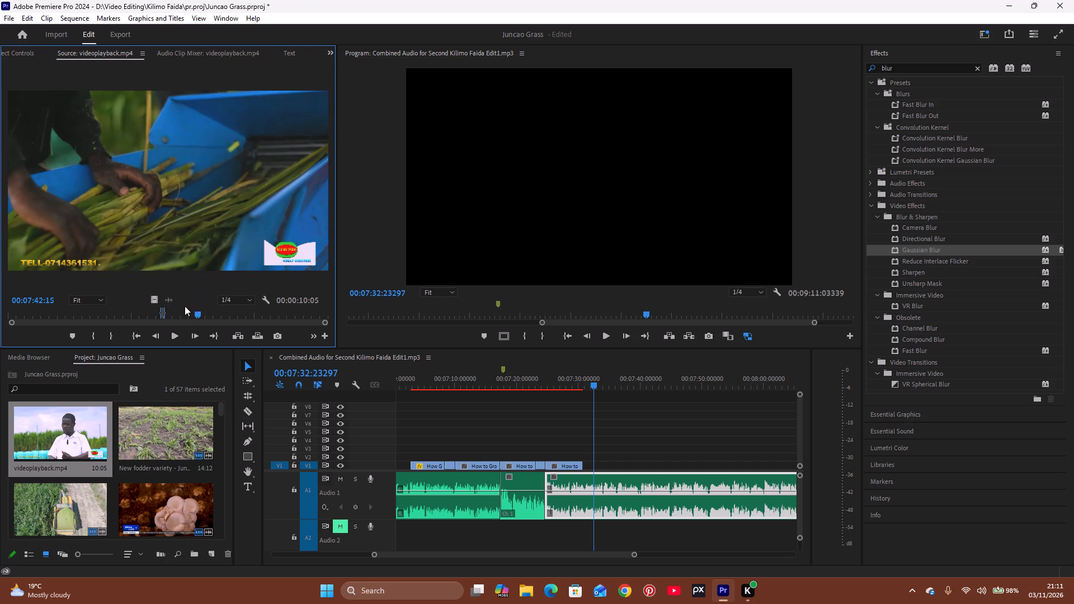
left_click(94, 342)
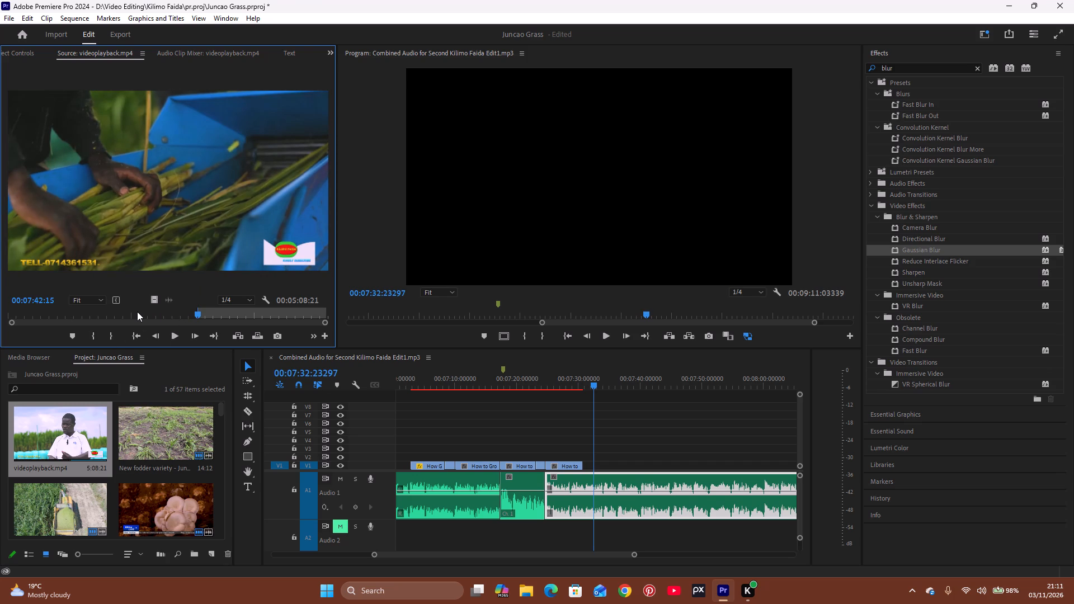
key("space")
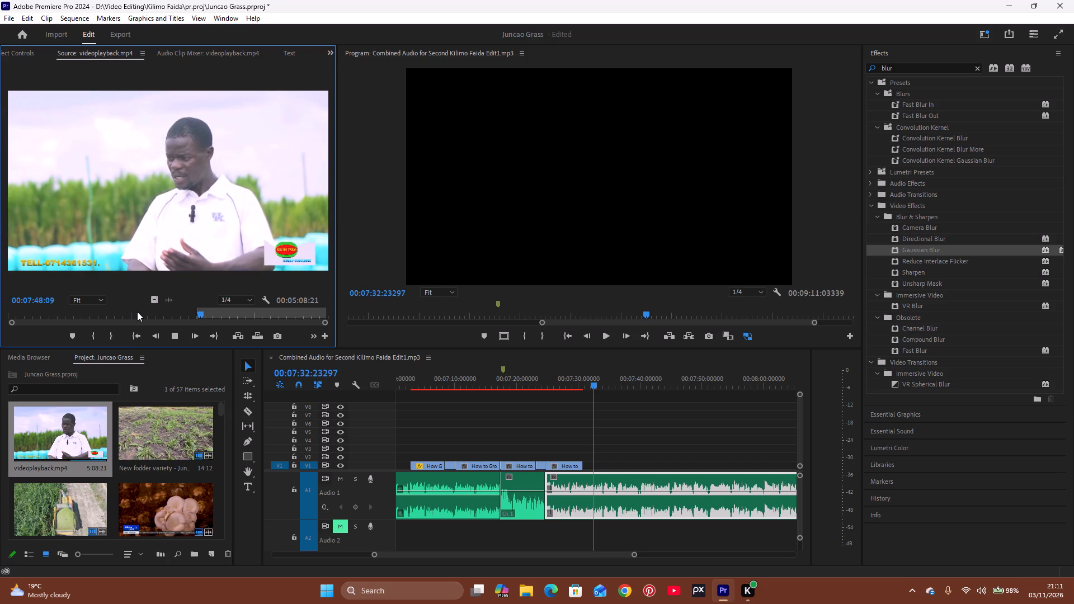
key("space")
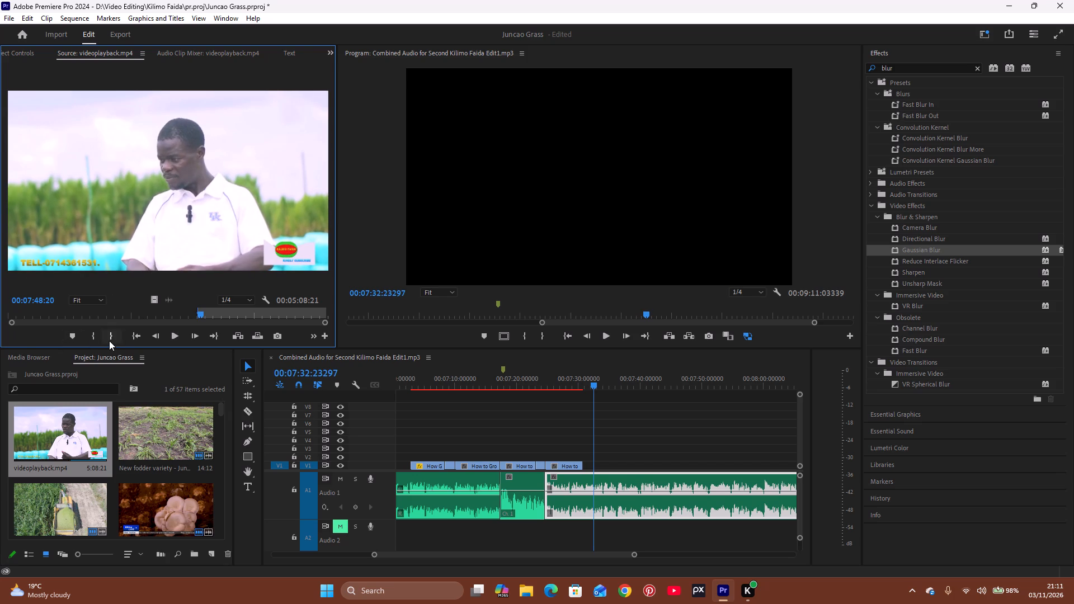
left_click(110, 341)
Open the Juncao Grass Silage Baler source and skim from about 00:01:21 to its end for usable footage.
scroll(104, 419, "down", 2)
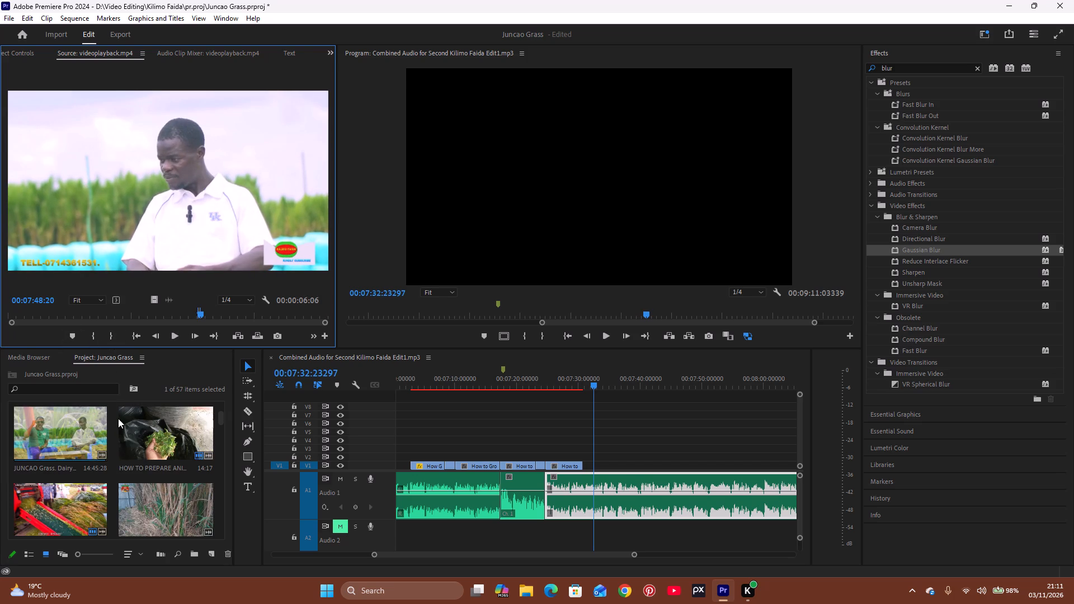
double_click(77, 499)
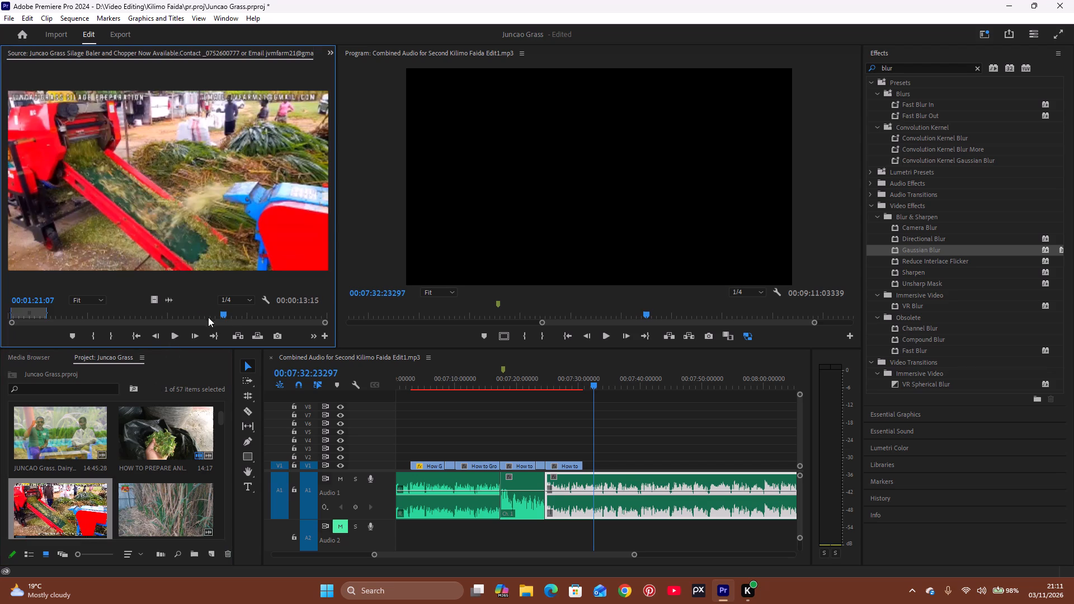
left_click_drag(228, 314, 327, 308)
Examine the Kajiado County Juncao grass farm source between about 00:00:37 and 00:04:05 for a usable grass shot.
scroll(143, 498, "down", 1)
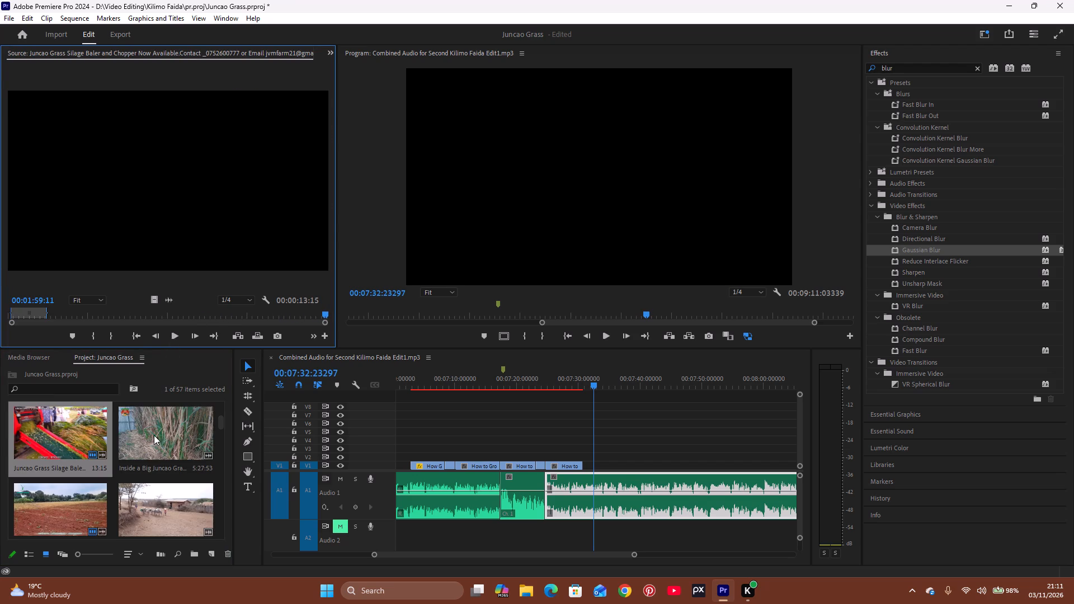
double_click(155, 435)
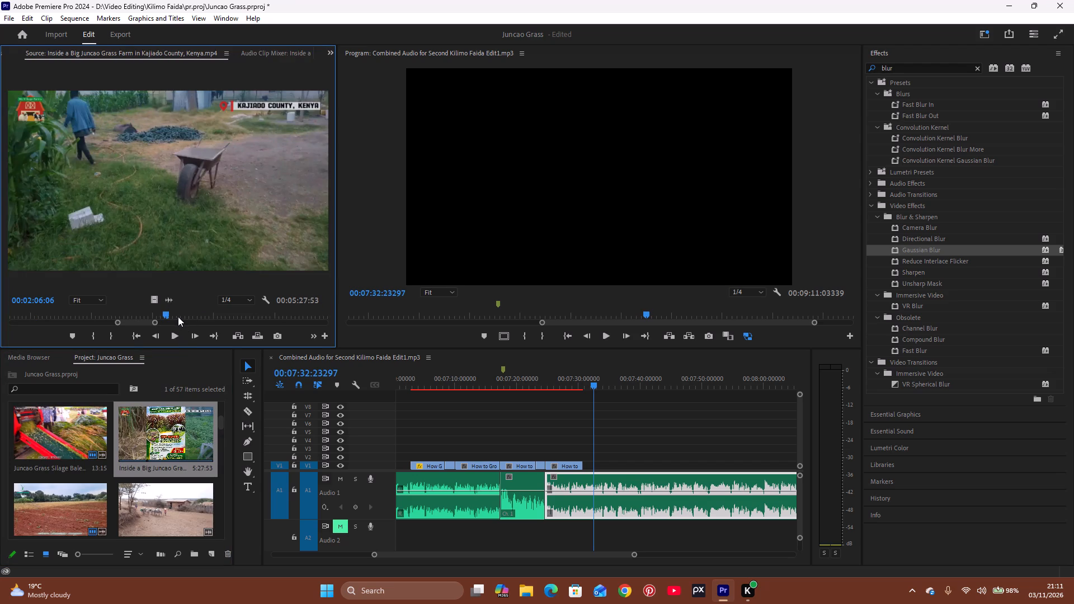
left_click_drag(177, 316, 263, 311)
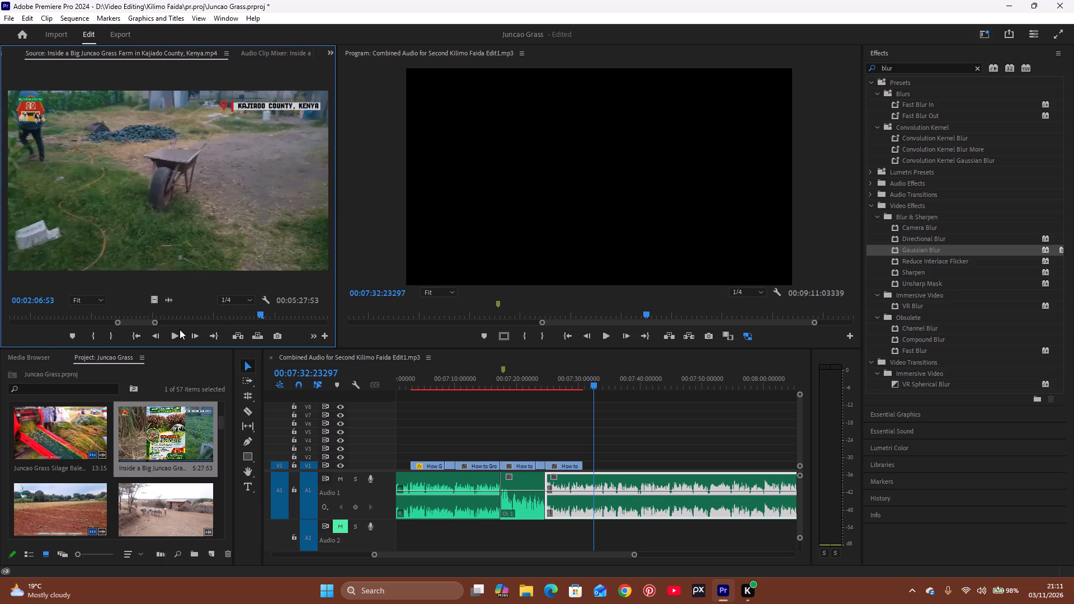
left_click_drag(153, 322, 252, 327)
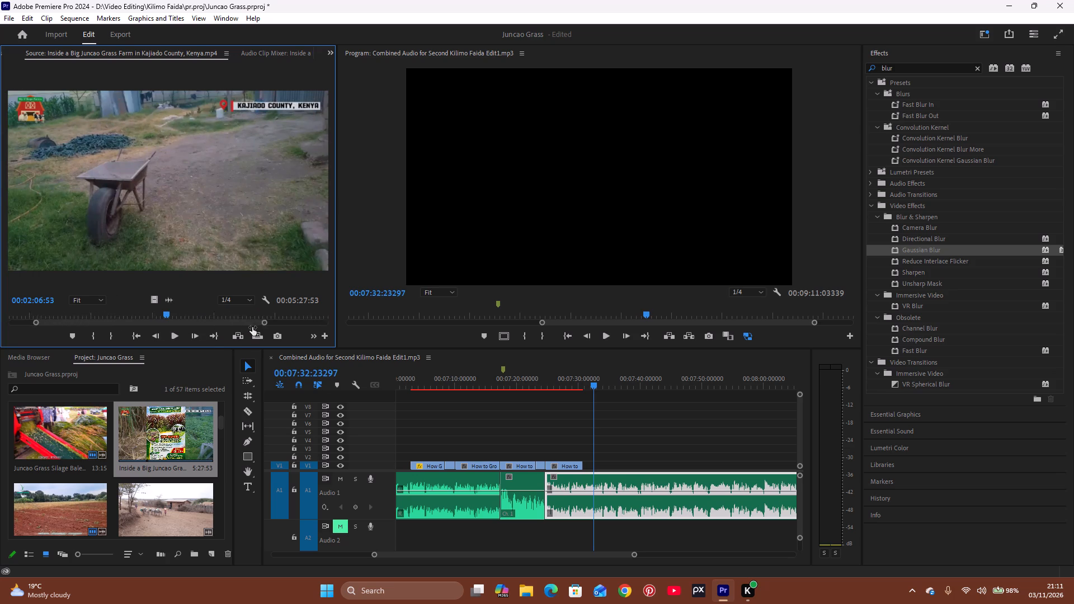
left_click_drag(252, 327, 280, 327)
left_click_drag(160, 318, 204, 313)
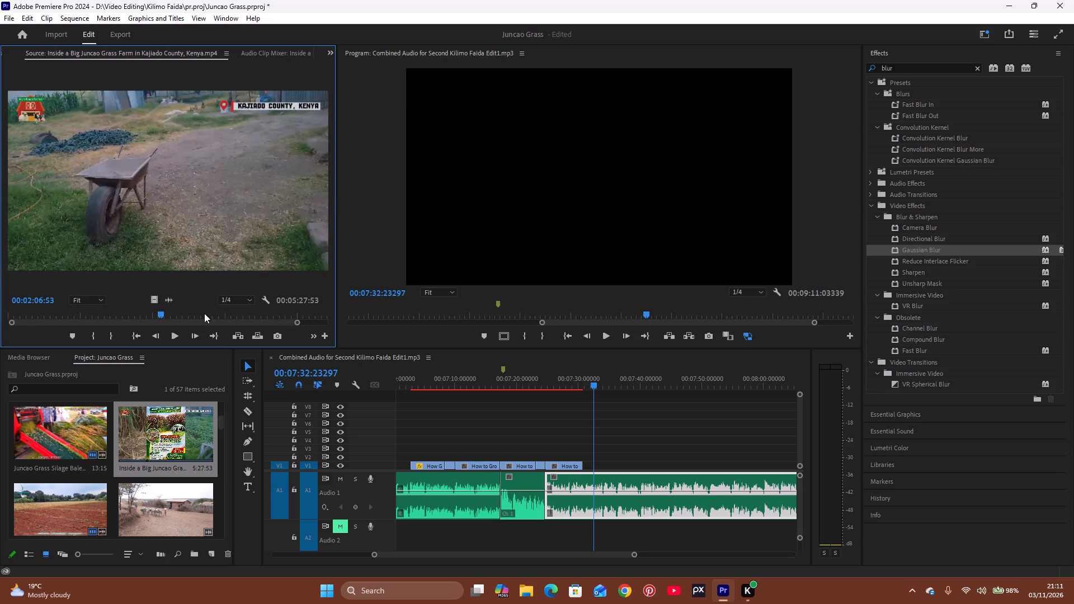
left_click_drag(204, 313, 304, 318)
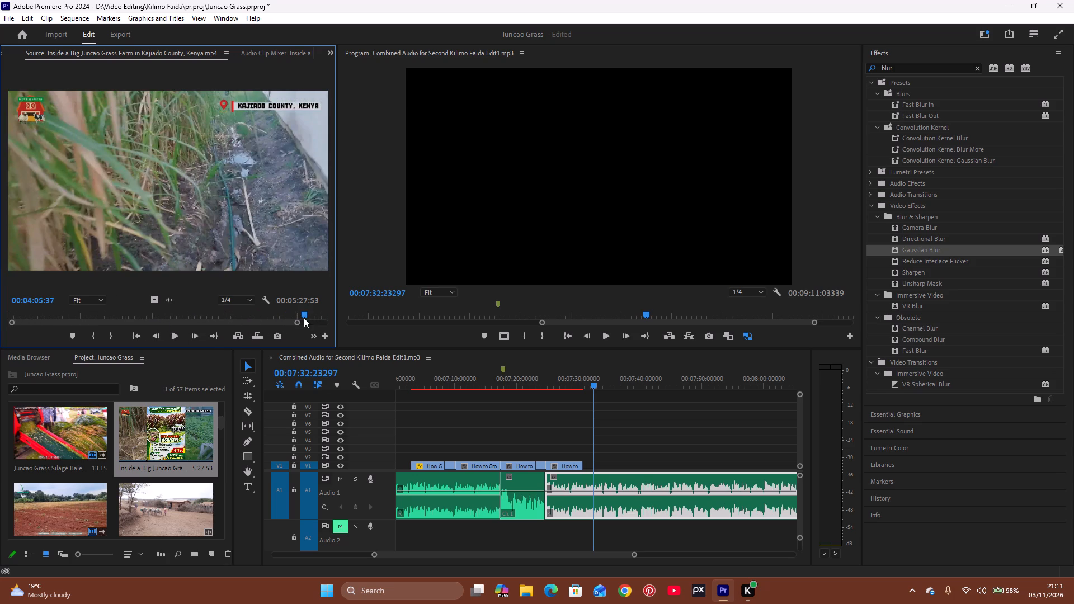
left_click_drag(304, 318, 135, 336)
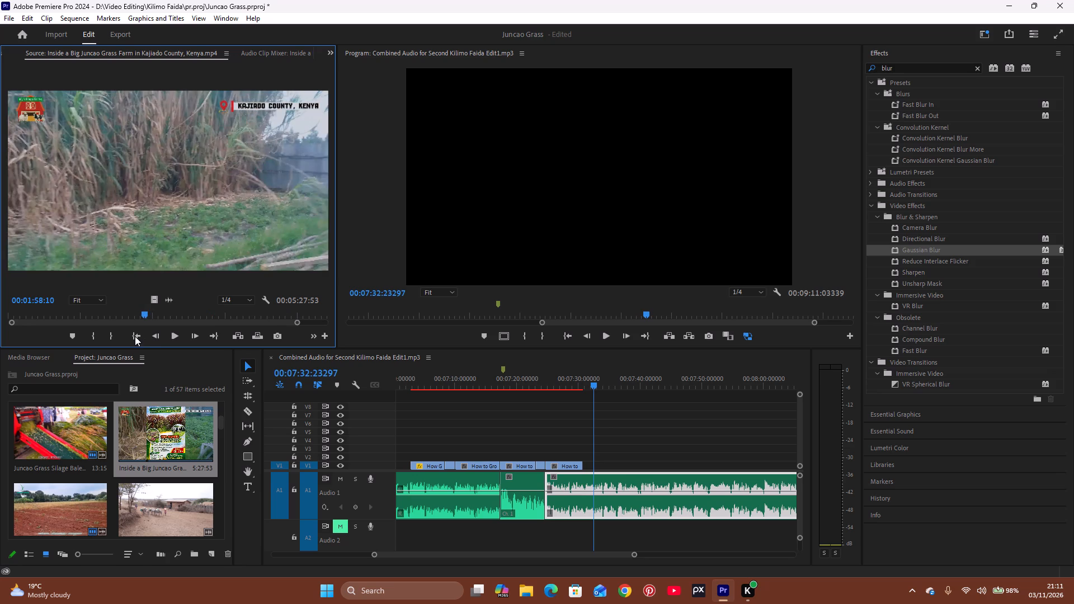
left_click_drag(135, 336, 71, 338)
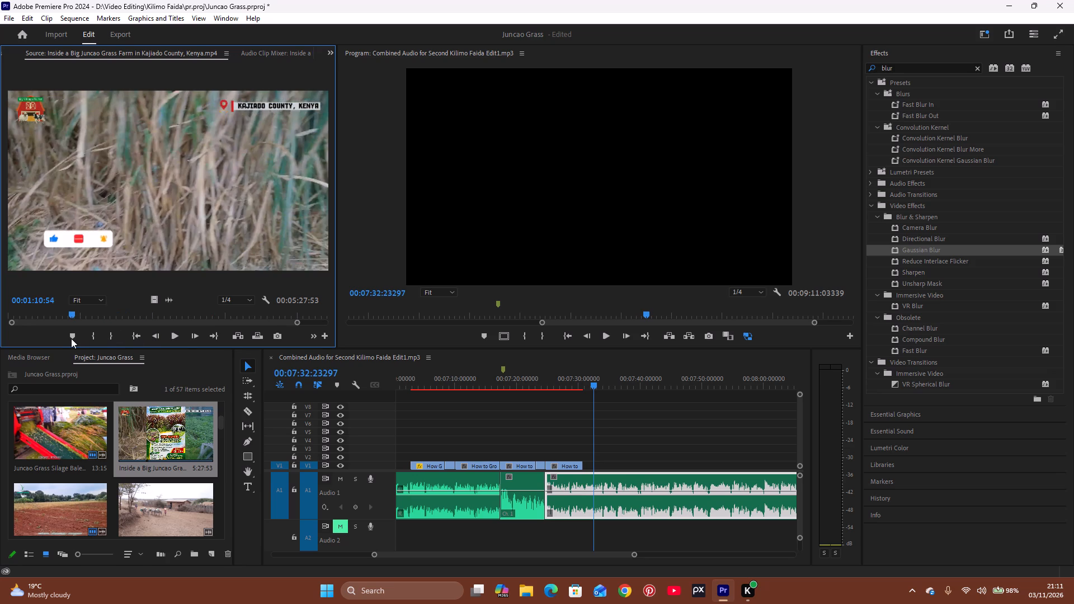
left_click_drag(71, 338, 52, 342)
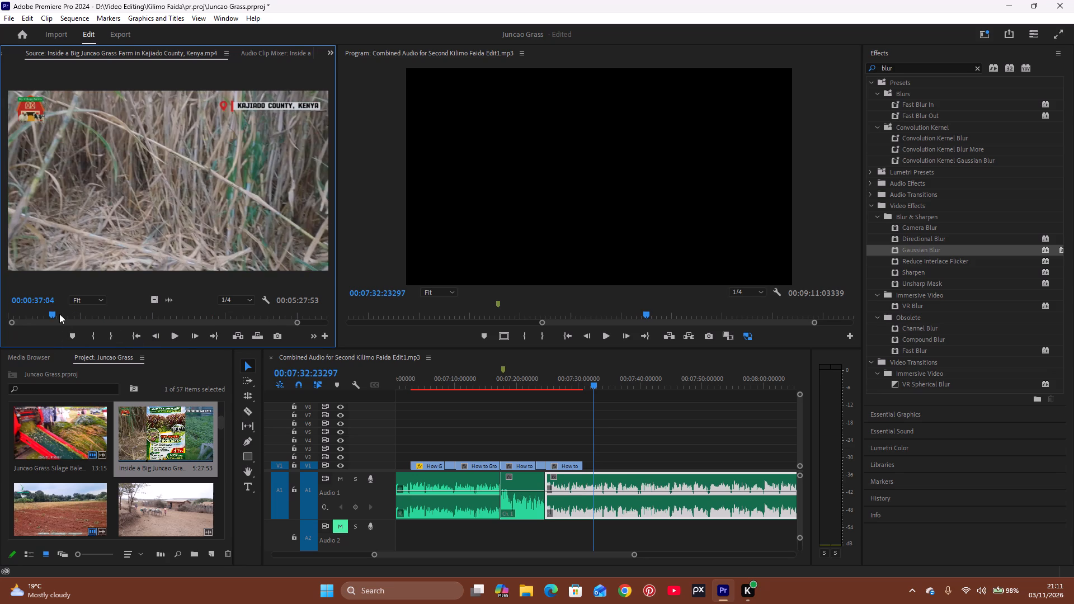
left_click(59, 314)
left_click(69, 310)
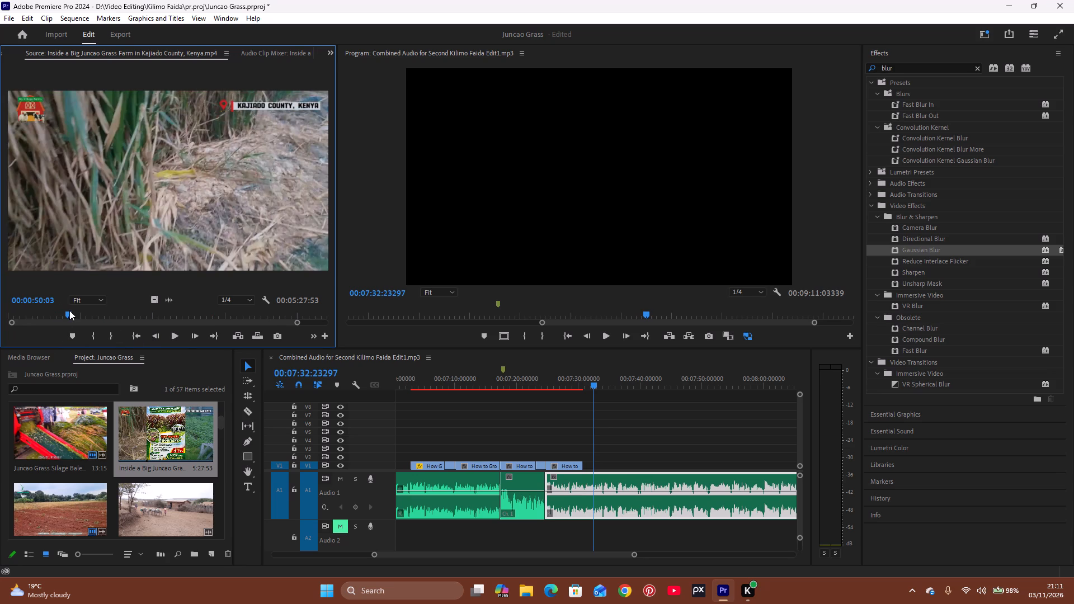
left_click(77, 313)
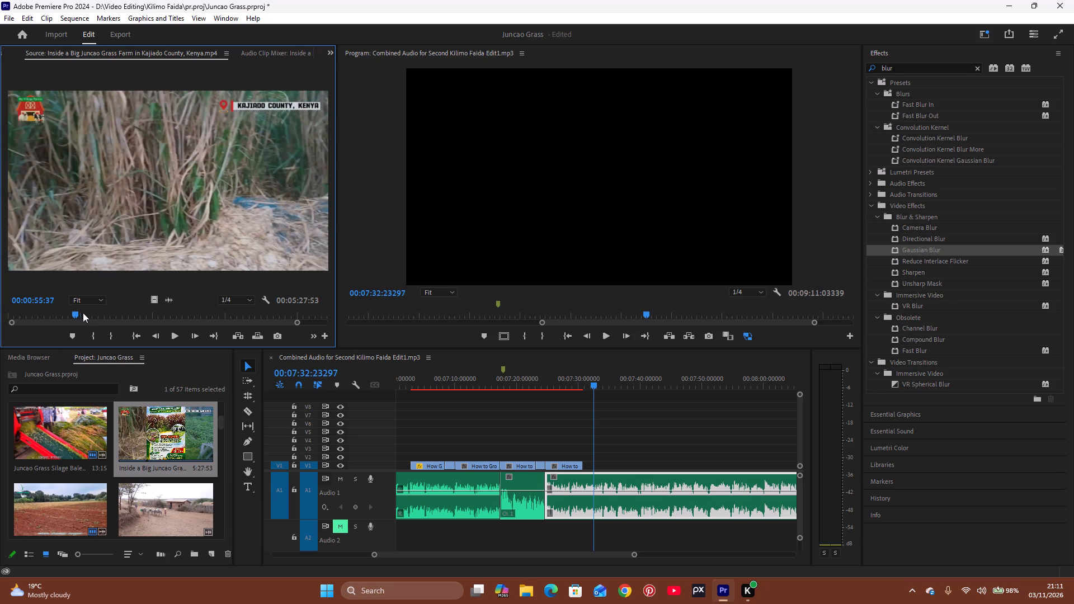
left_click(85, 313)
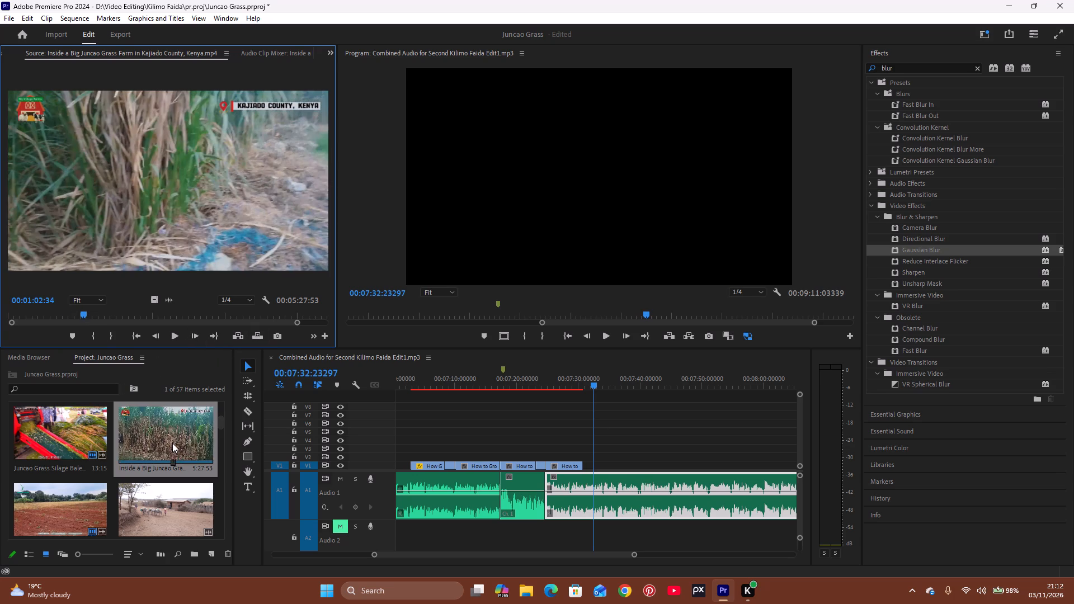
Open the Juncao Grass Technology source and skim back from 00:00:20:10 to its start for a usable grass shot.
scroll(172, 443, "down", 1)
double_click(70, 443)
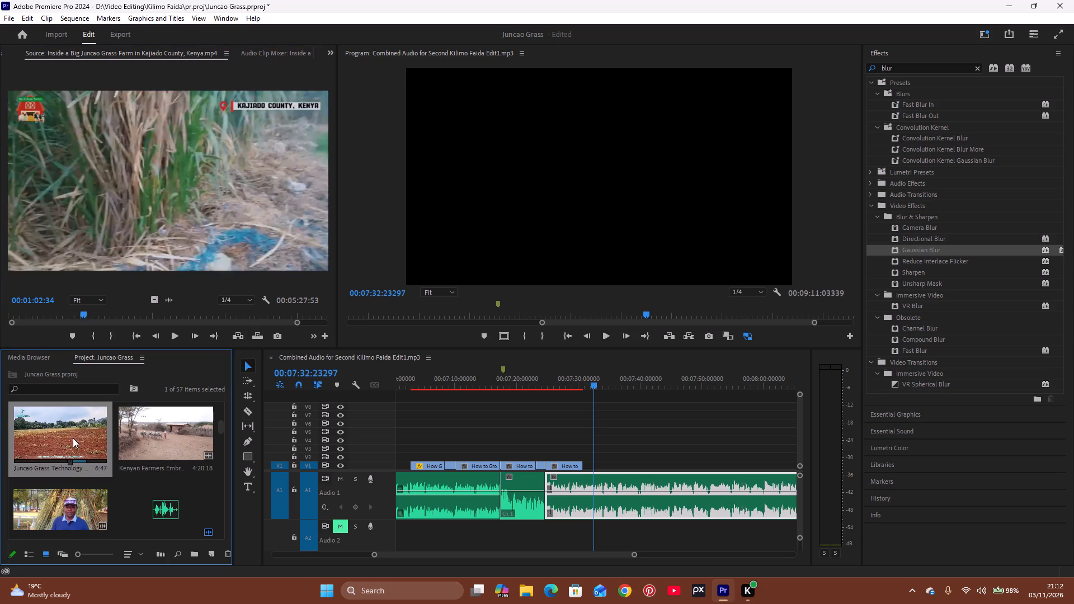
left_click_drag(148, 307, 54, 325)
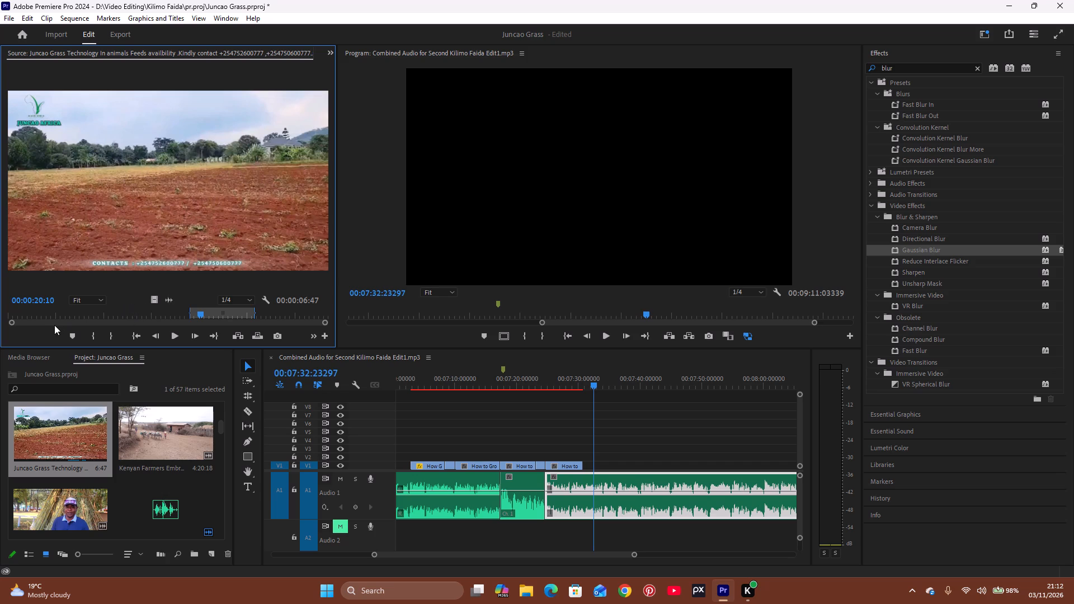
left_click_drag(54, 325, 49, 326)
left_click_drag(197, 312, 147, 323)
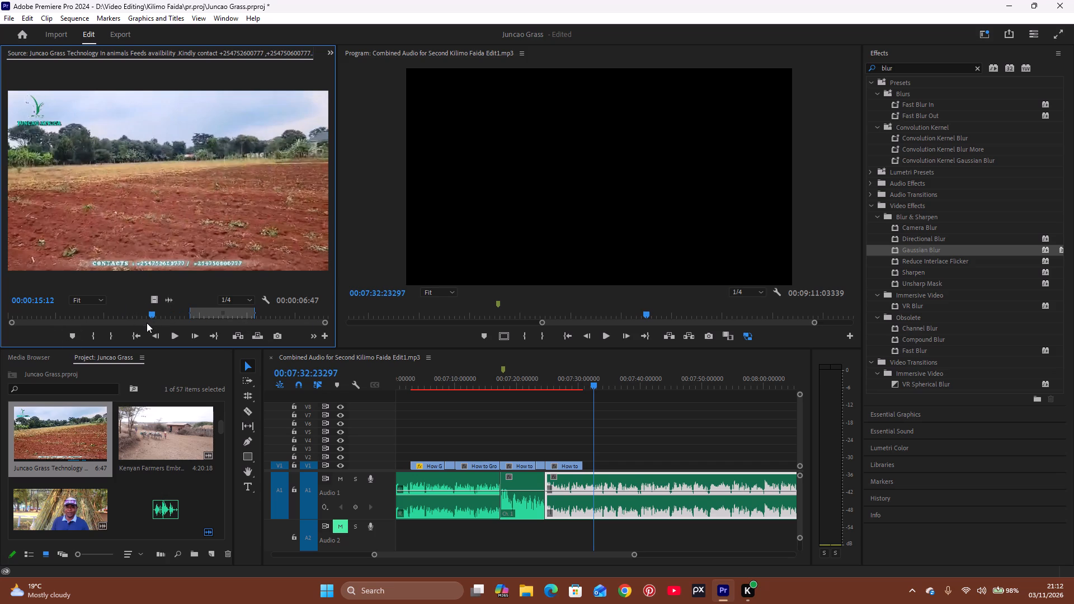
left_click_drag(147, 323, 7, 336)
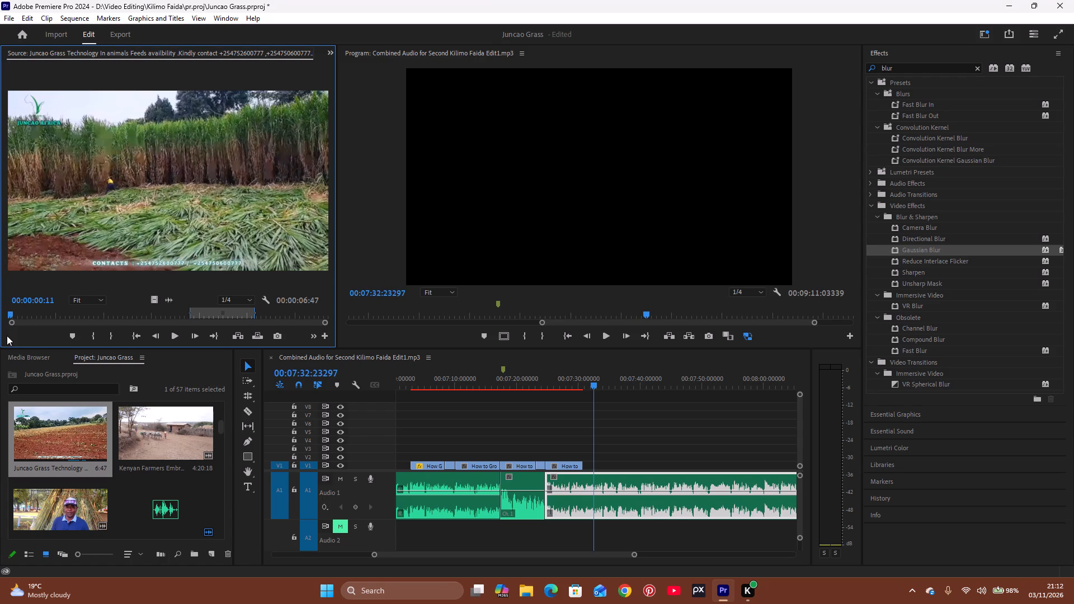
key("space")
key("space")
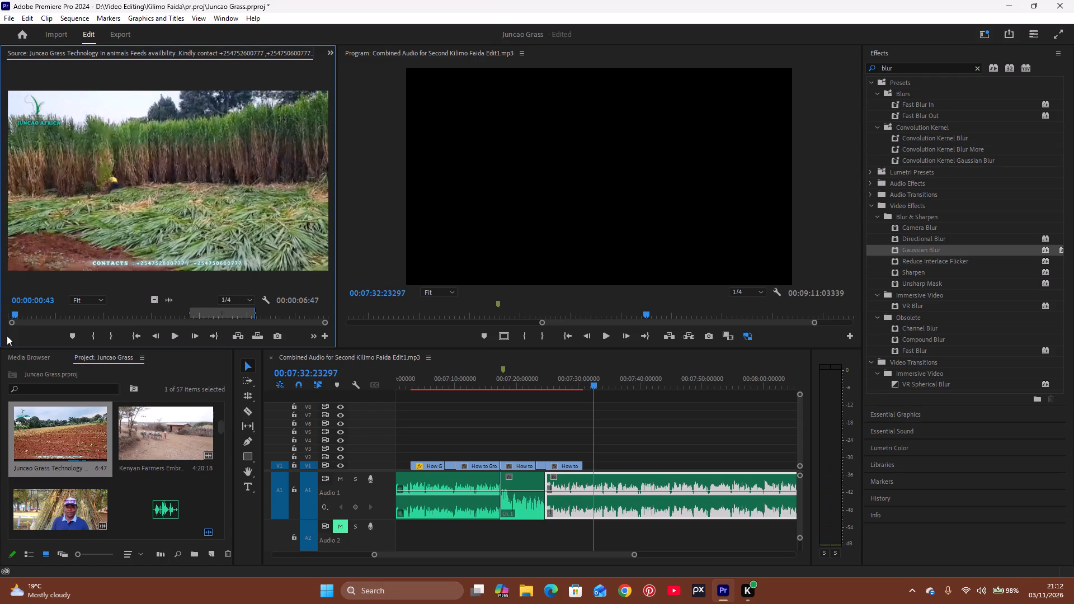
Set the source preview's paused resolution to Full.
right_click(236, 299)
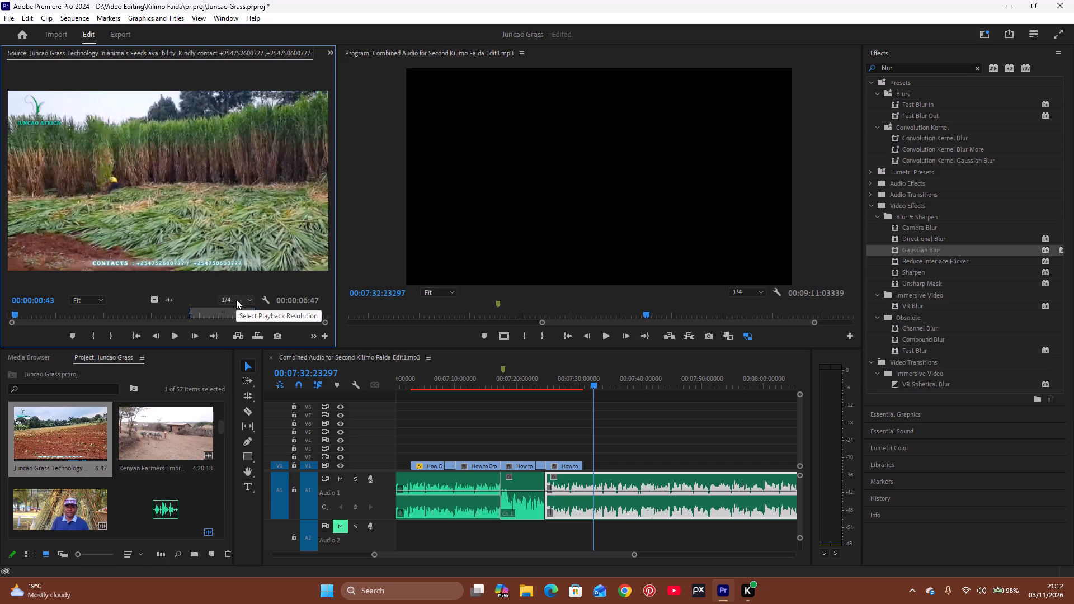
left_click(268, 299)
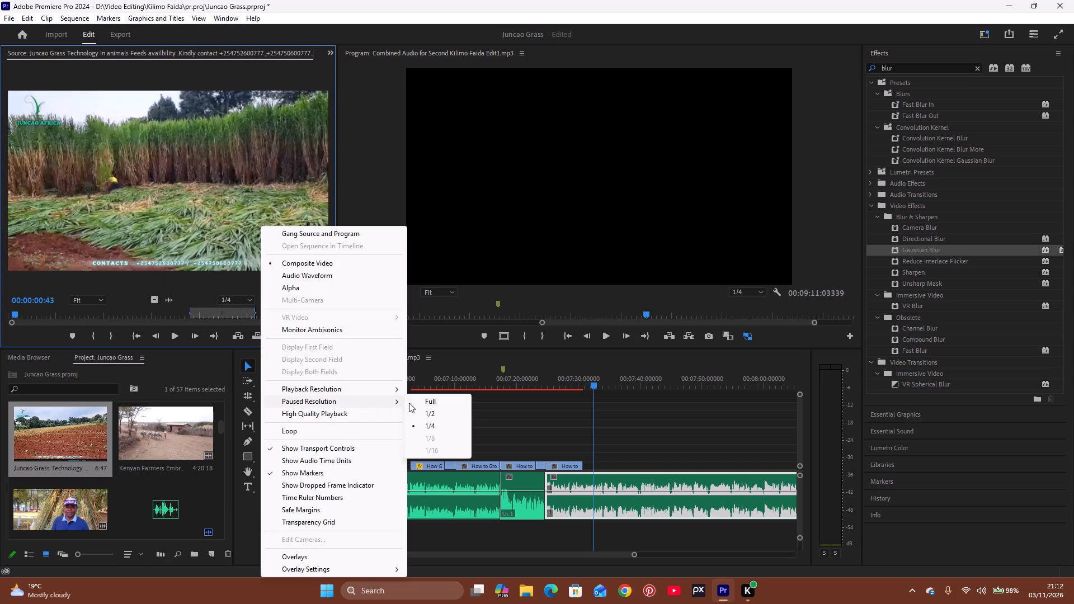
left_click(442, 398)
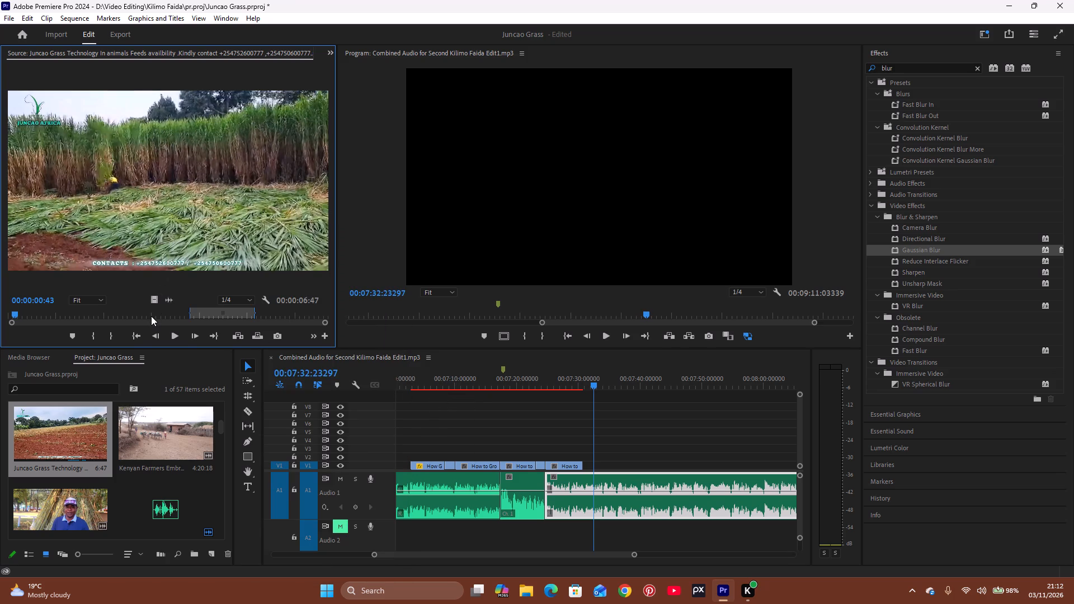
Open the Kenyan Farmers Embrace Chinese-Engineered Grass source and set the In point at 00:00:07:11 on the tall grass shot.
double_click(153, 440)
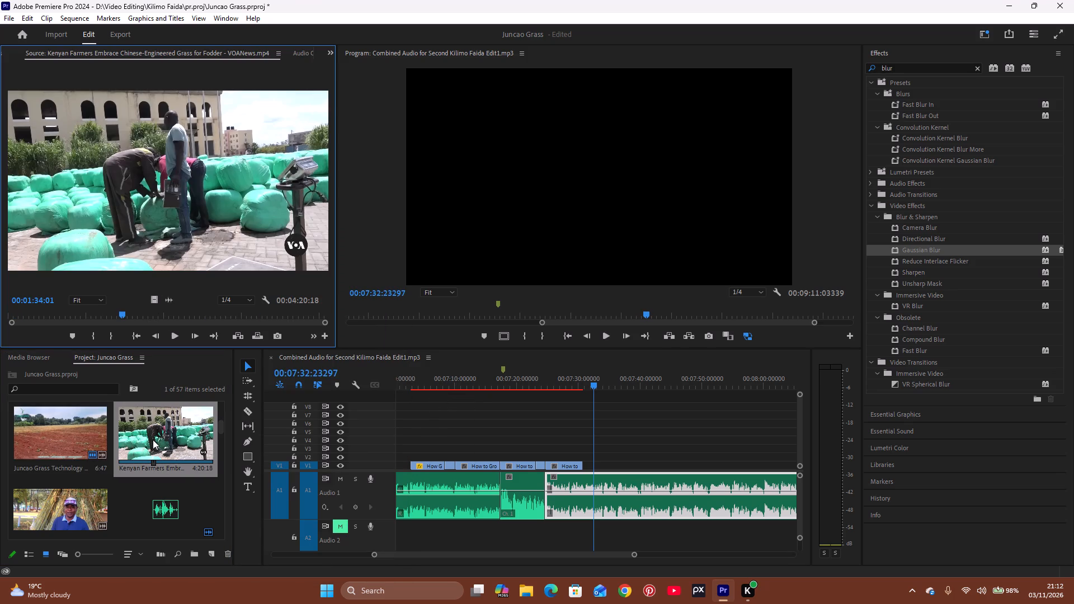
left_click_drag(120, 313, 0, 317)
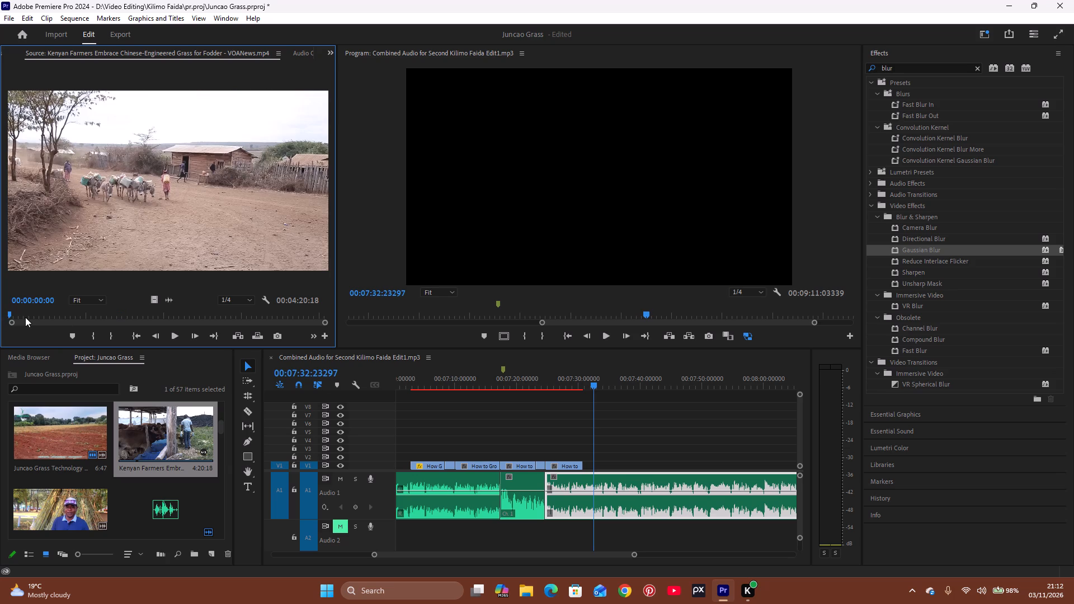
left_click(25, 317)
left_click(29, 317)
left_click(41, 319)
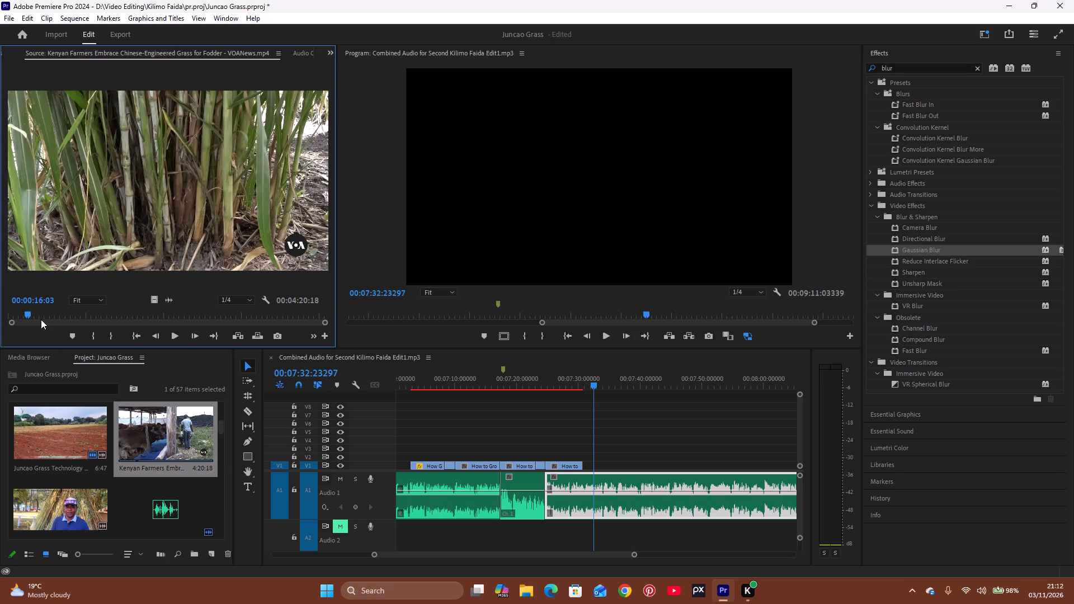
left_click(41, 315)
left_click(26, 312)
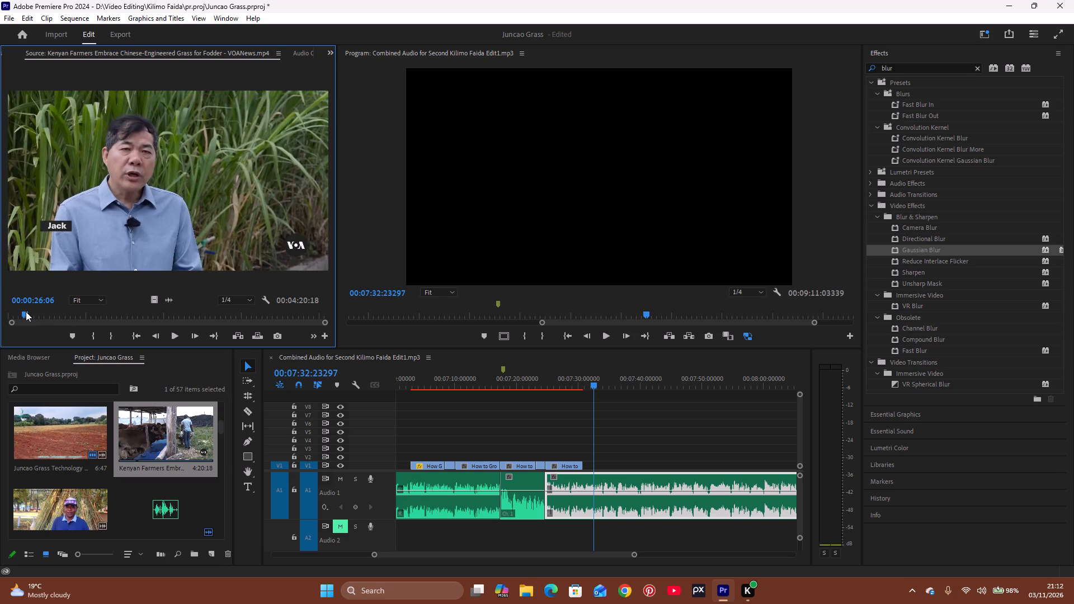
left_click(26, 312)
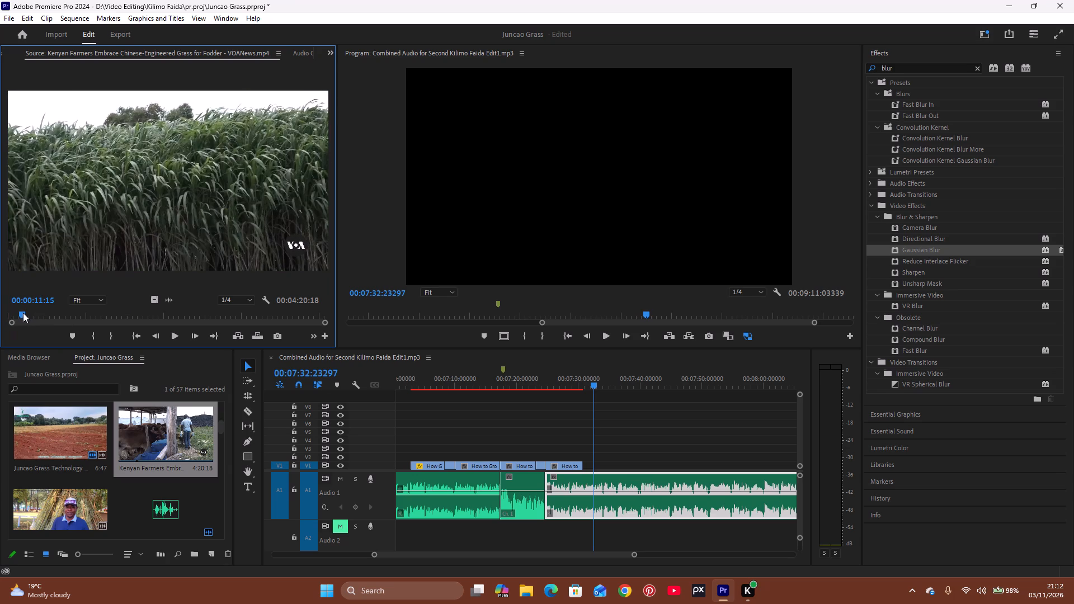
left_click_drag(23, 313, 20, 319)
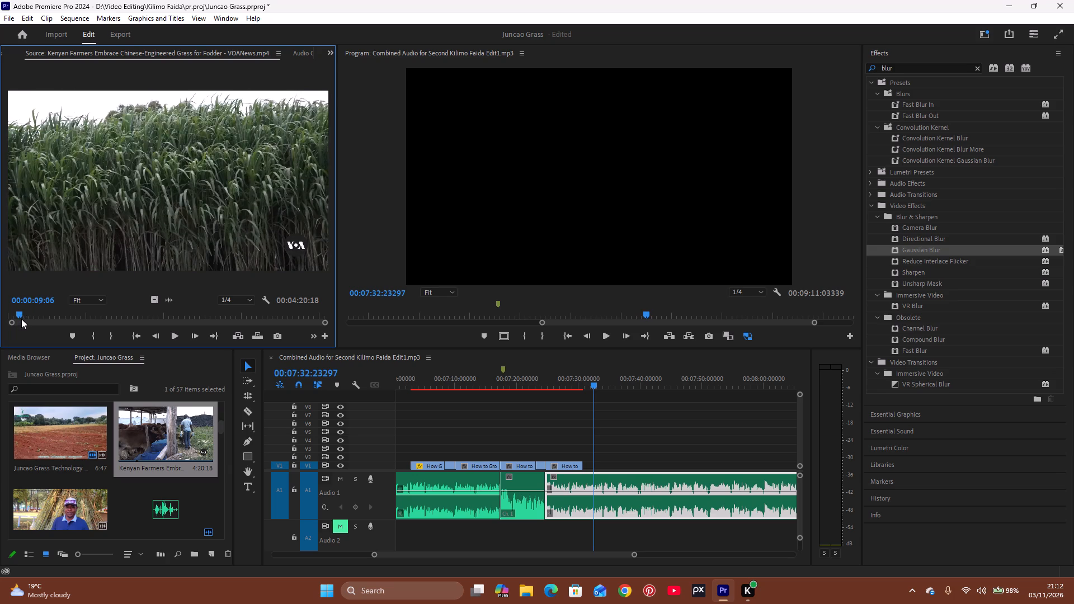
left_click(22, 314)
left_click(18, 314)
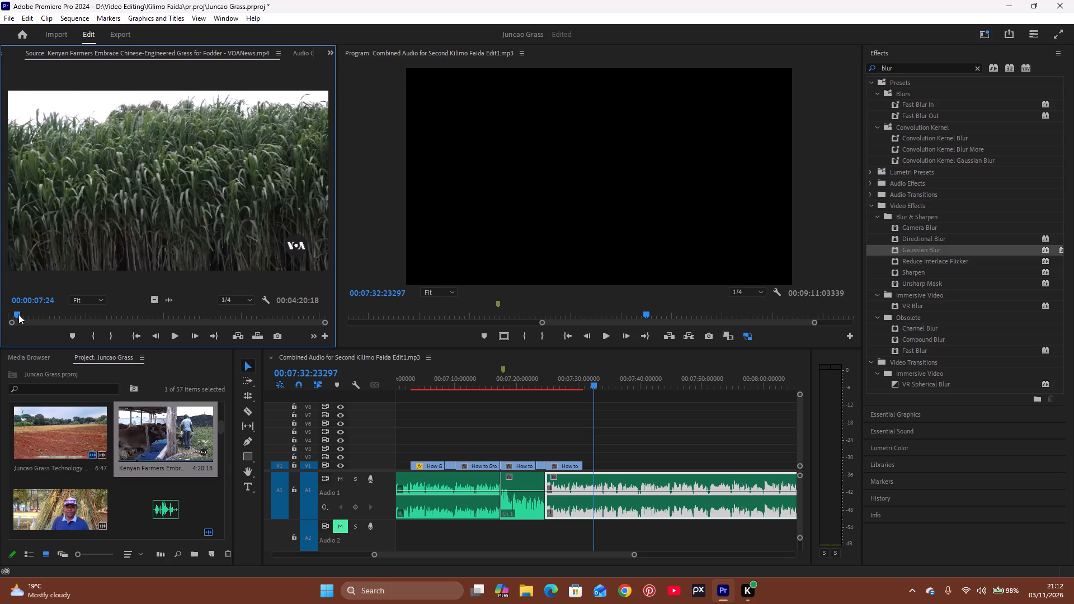
left_click(89, 333)
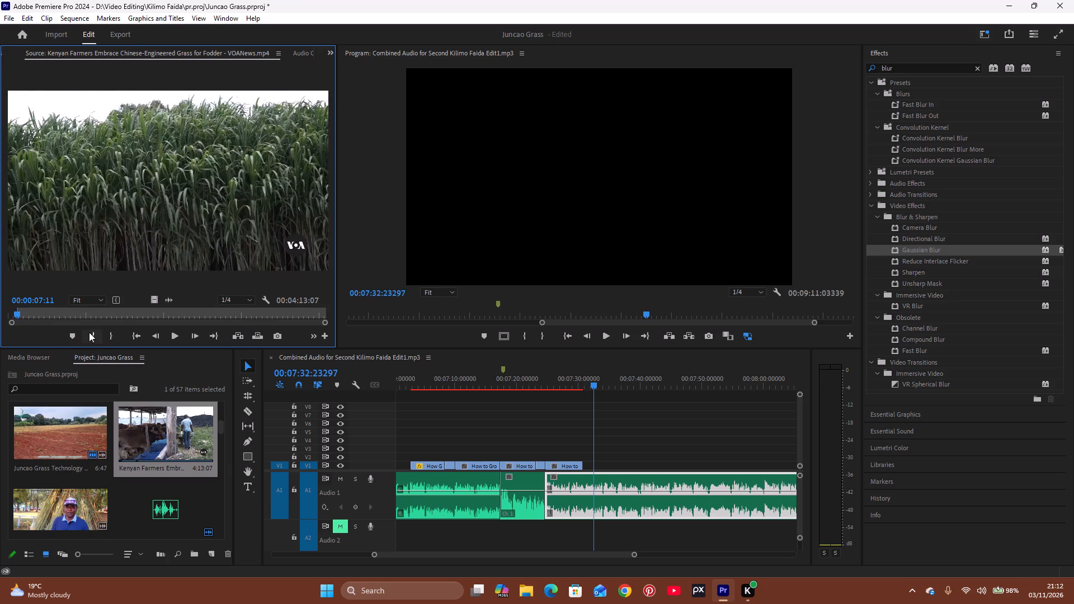
Play the footage from the In point and set the Out point at 00:00:19:09 on the close-up of the grass stems.
key("space")
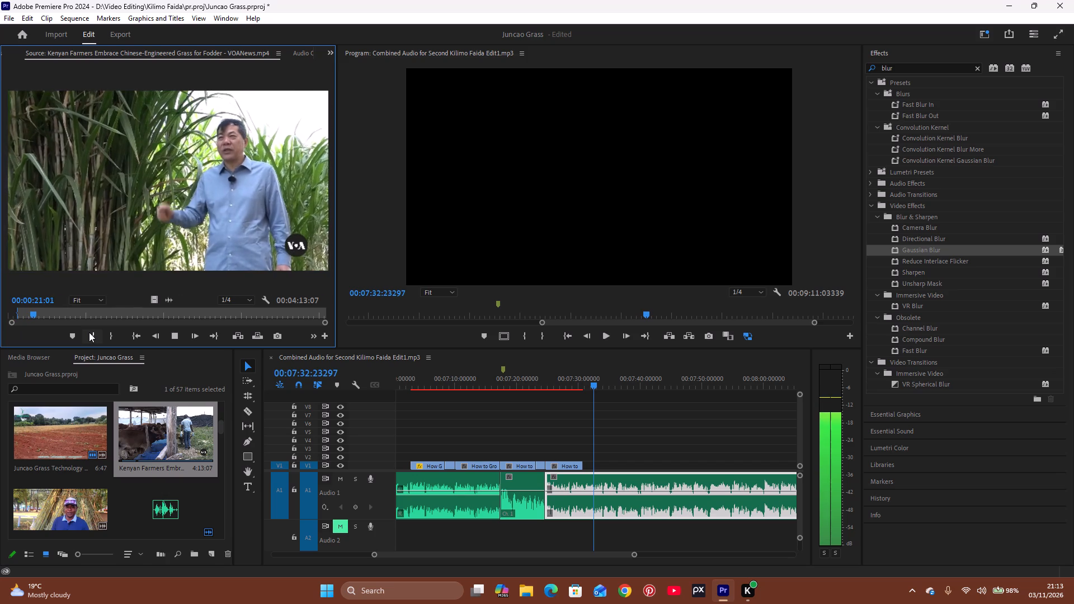
key("space")
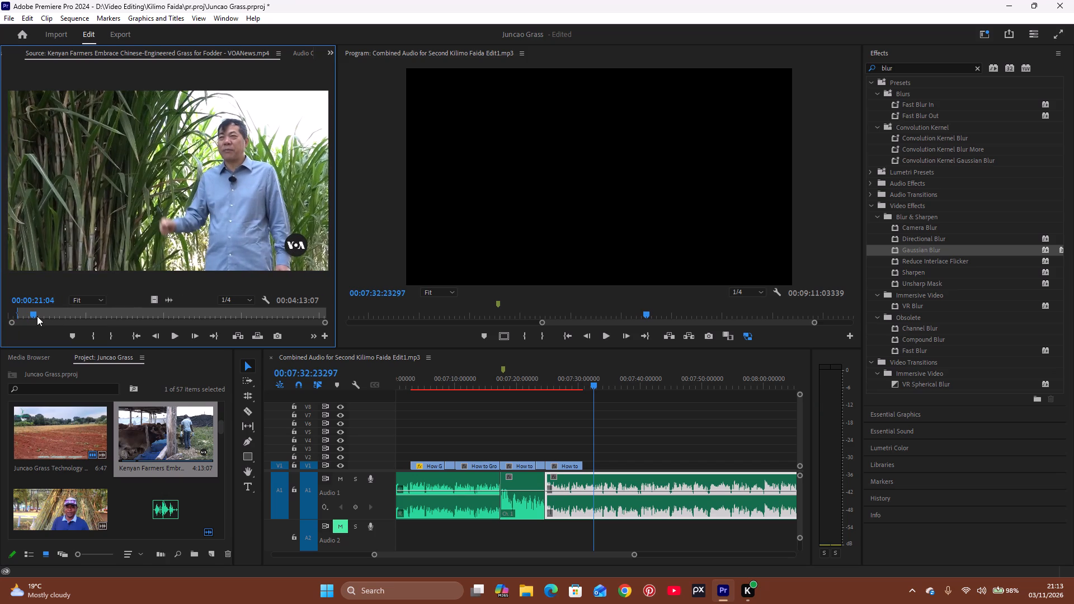
left_click(36, 312)
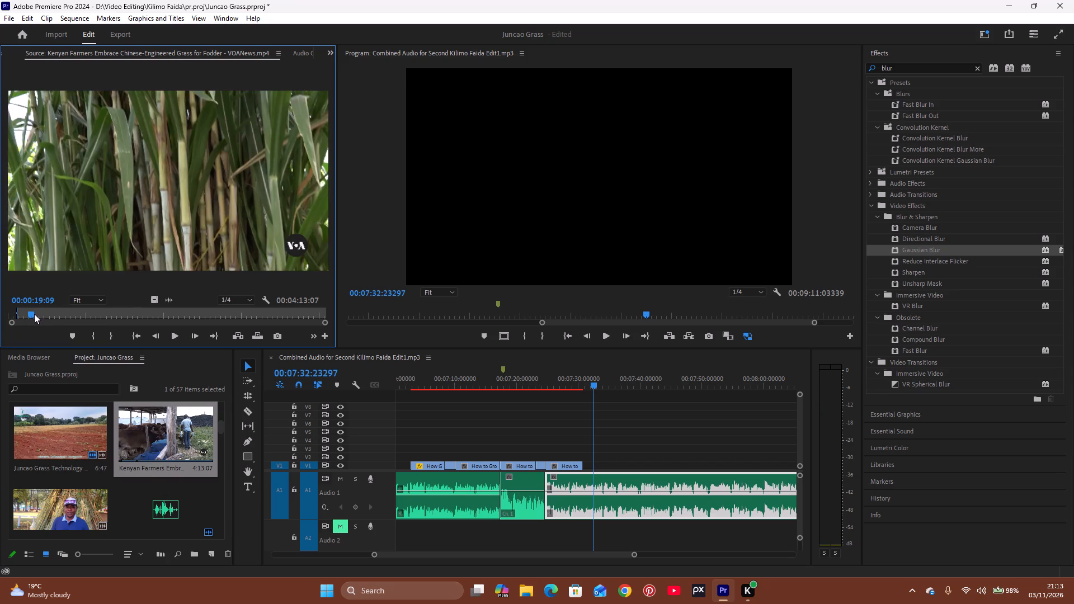
left_click(110, 336)
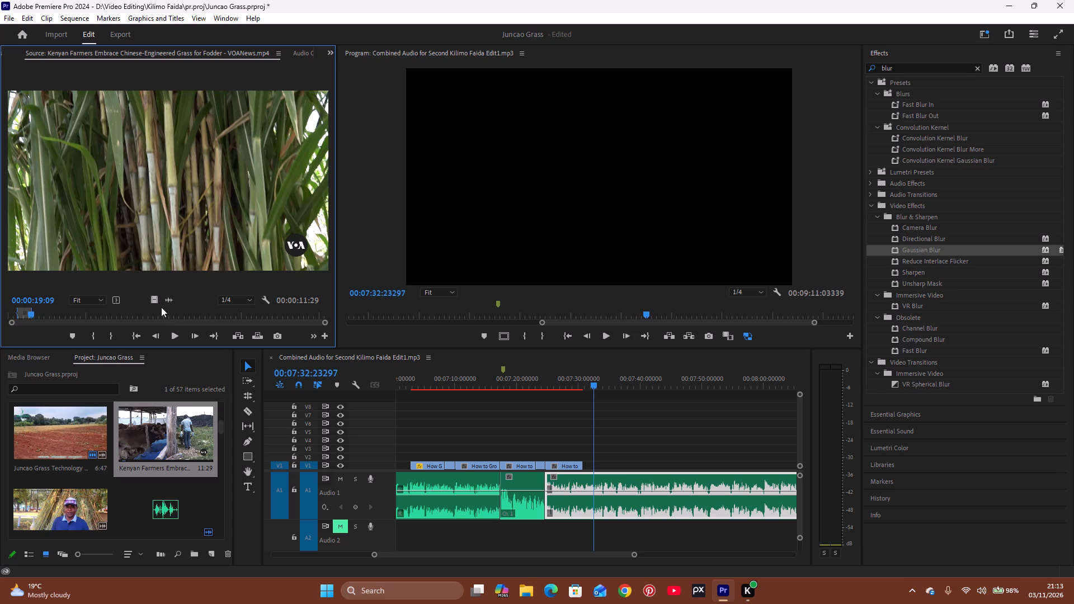
Place only the video of the marked Kenyan Farmers range on V1, directly after the harvester clip.
left_click_drag(154, 304, 663, 428)
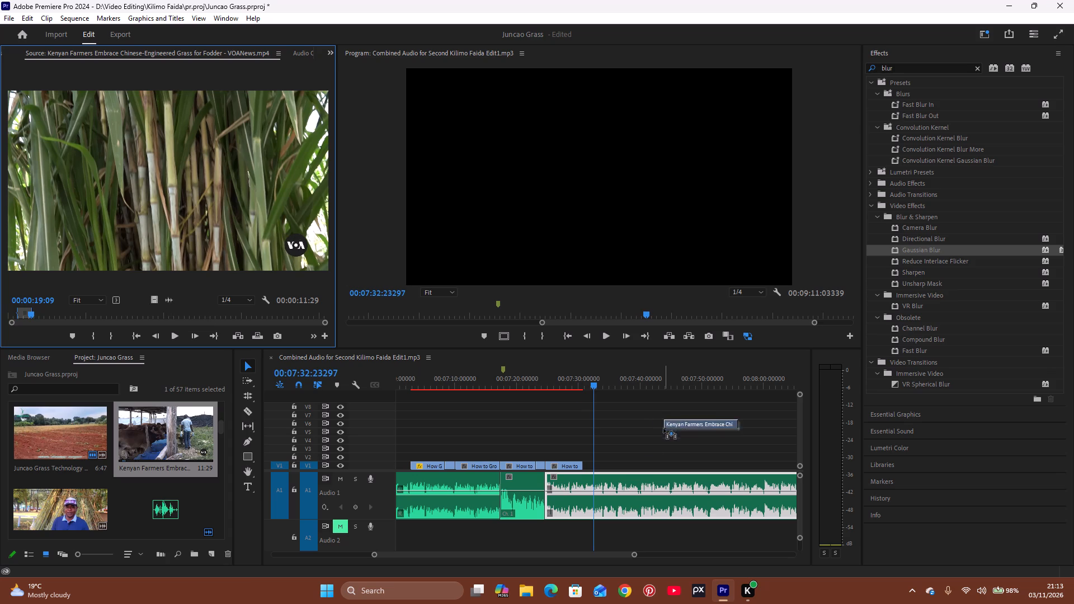
left_click_drag(663, 428, 587, 469)
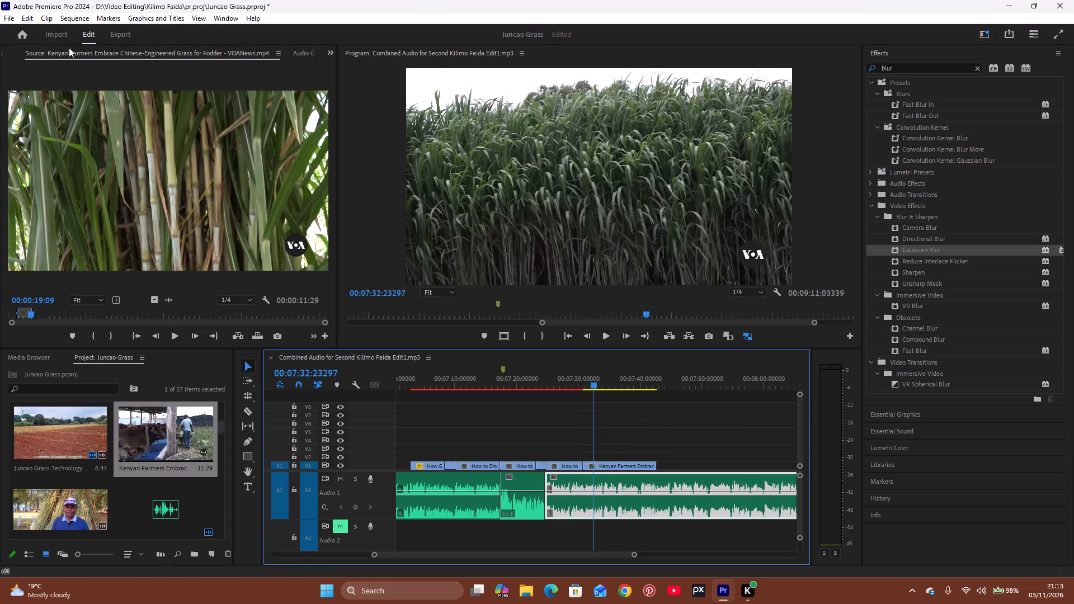
Apply Gaussian Blur to the Kenyan Farmers clip on V1 with its effect settings displayed.
left_click(5, 55)
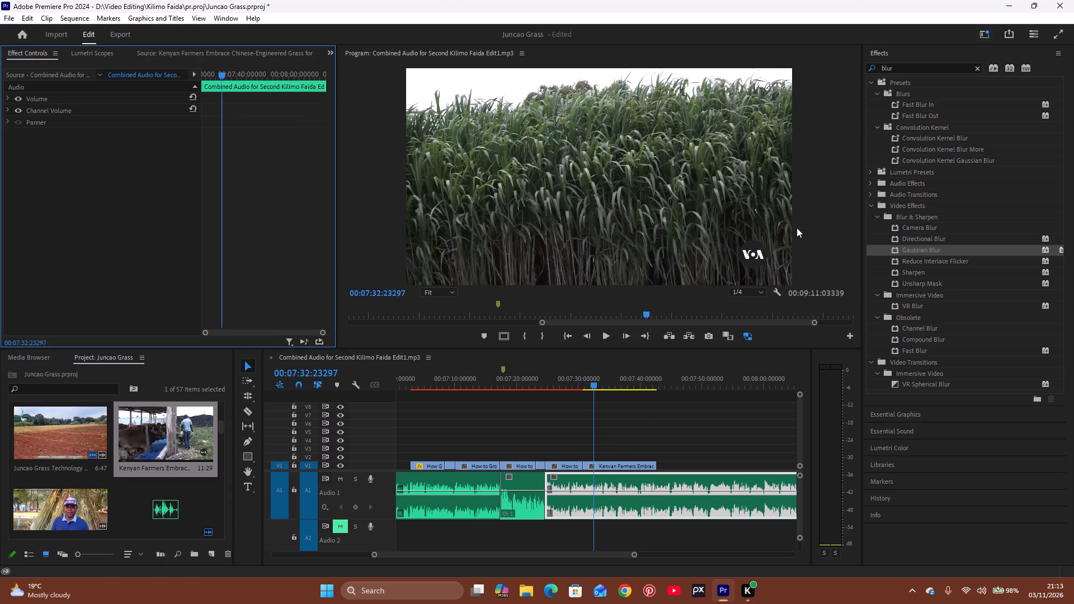
left_click_drag(921, 249, 913, 255)
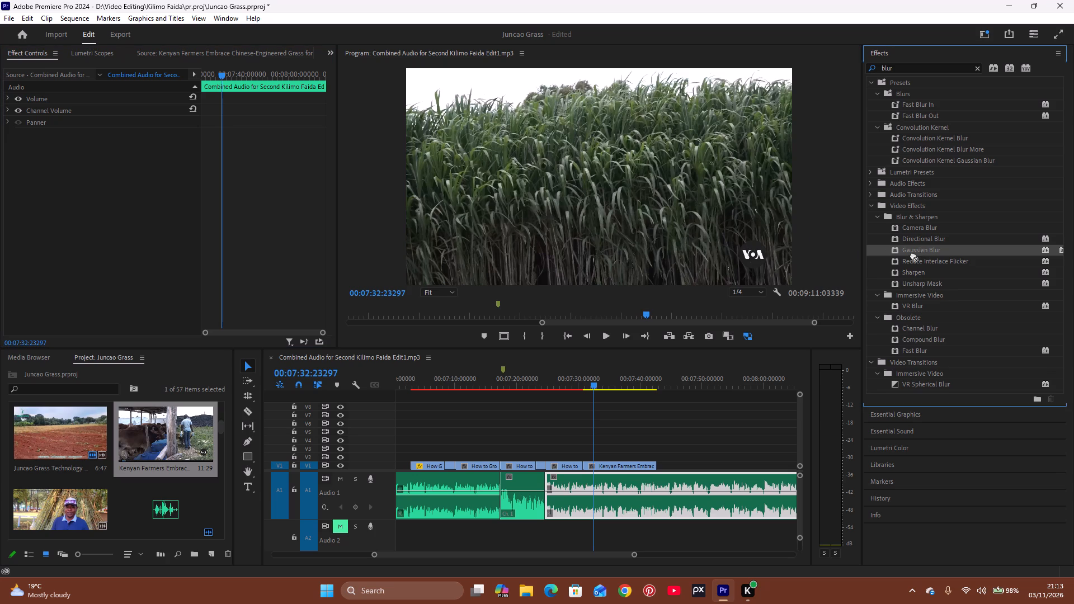
left_click_drag(913, 255, 643, 468)
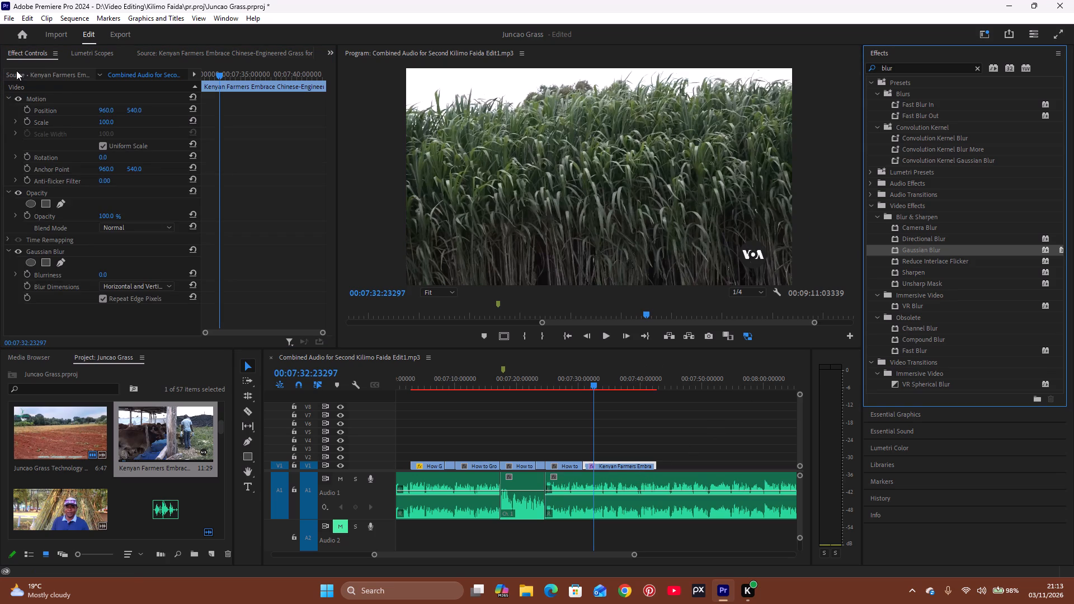
Add an elliptical mask to the Kenyan Farmers clip's Gaussian Blur, reduce it slightly and position it over the VOA logo.
left_click(32, 266)
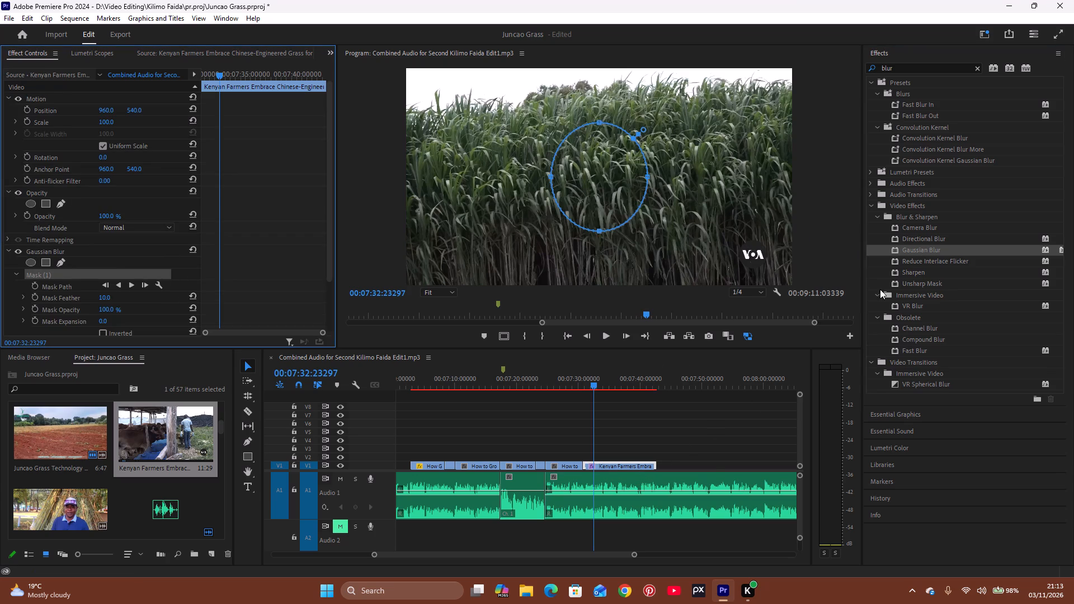
left_click_drag(626, 180, 710, 216)
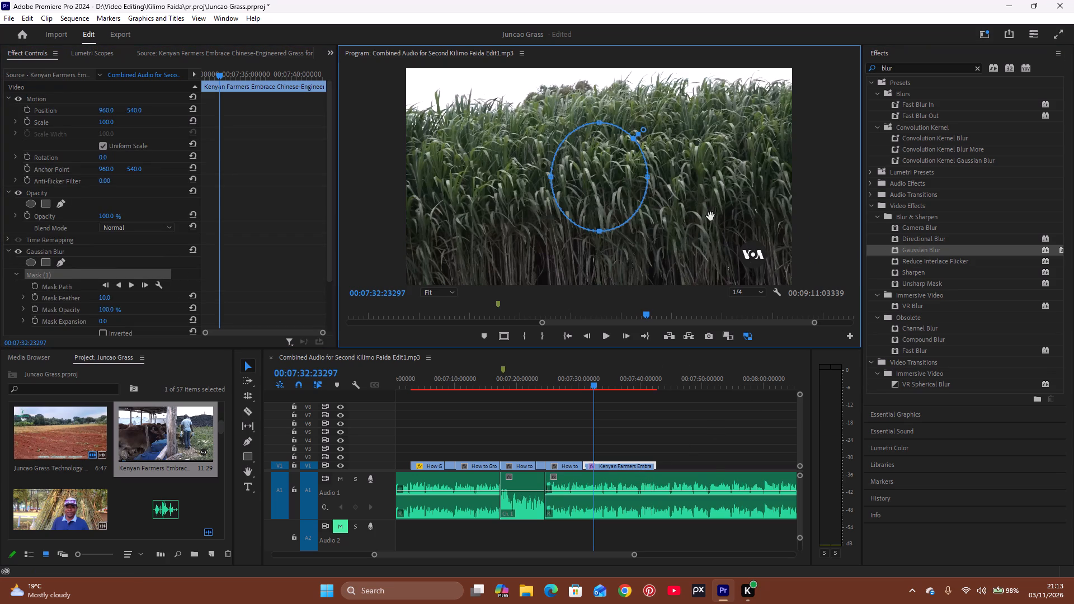
left_click_drag(710, 216, 760, 238)
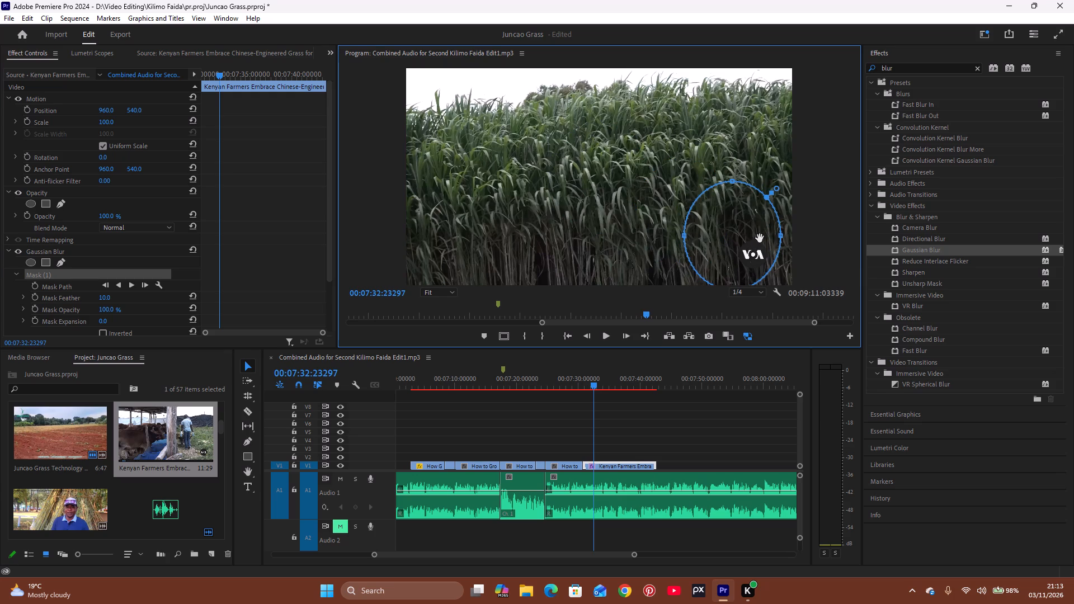
left_click_drag(760, 238, 760, 238)
left_click_drag(784, 233, 775, 246)
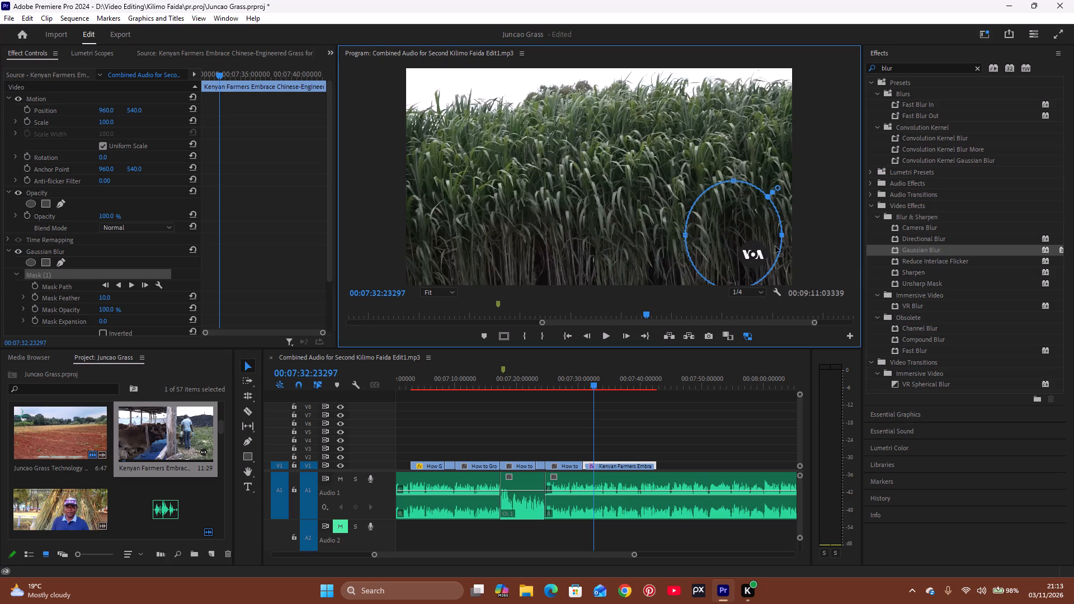
left_click_drag(775, 246, 770, 253)
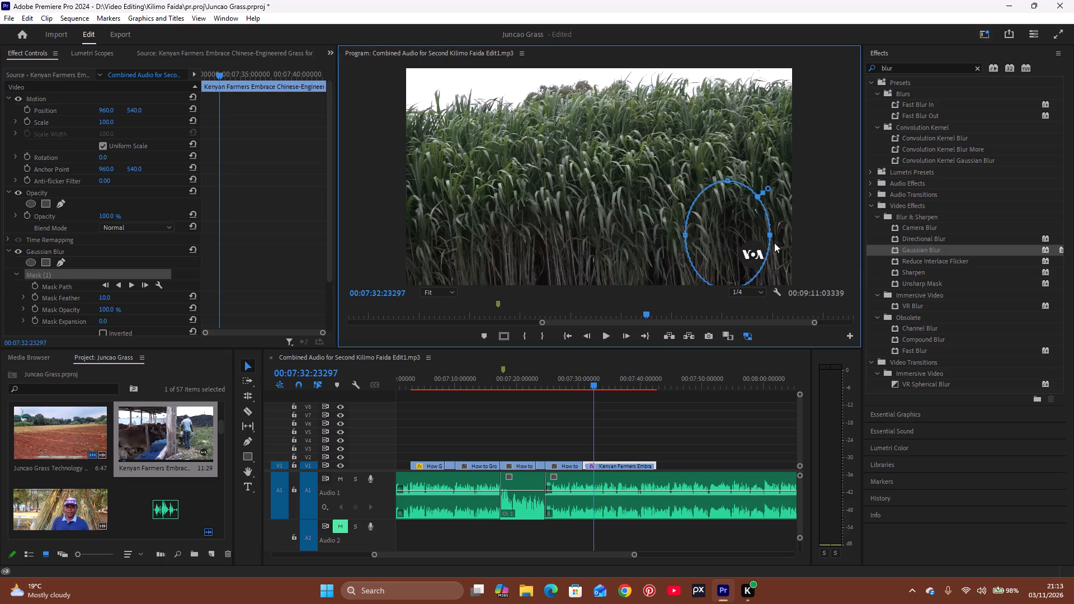
left_click_drag(771, 236, 778, 233)
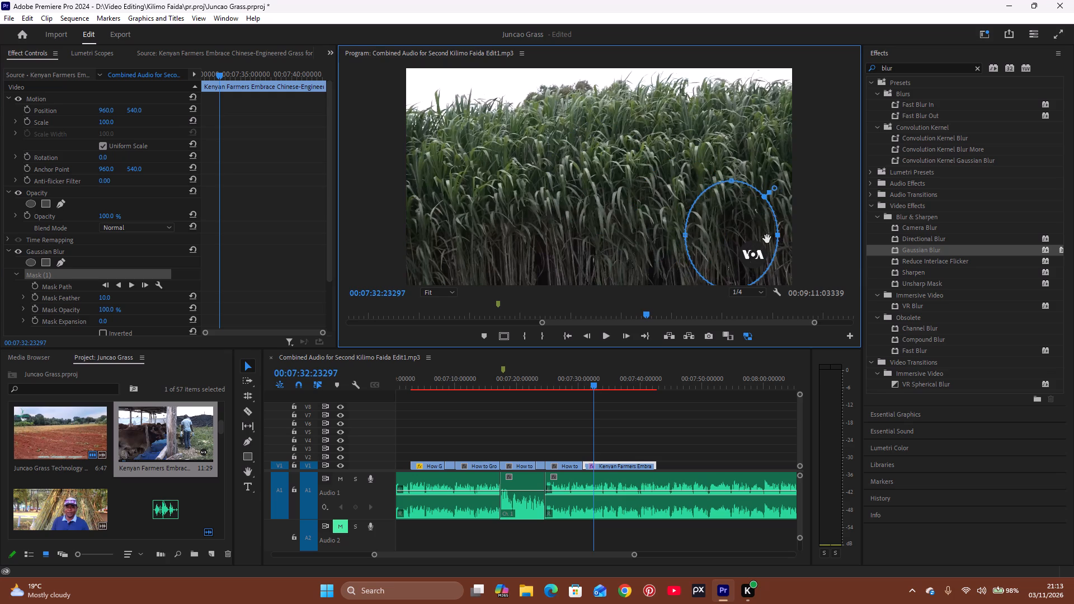
left_click_drag(767, 239, 768, 231)
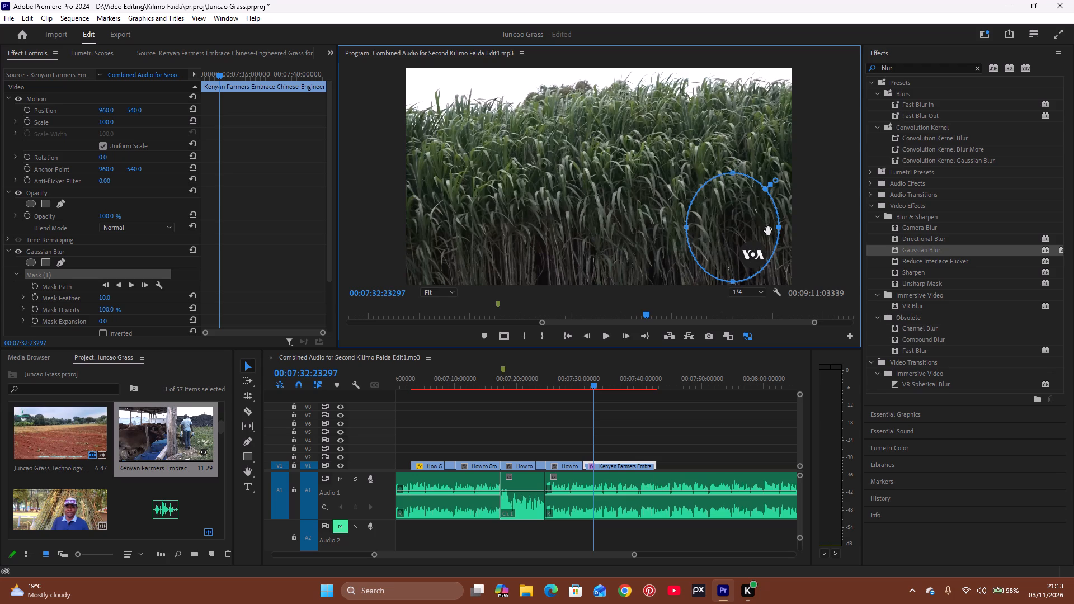
left_click_drag(768, 231, 768, 233)
left_click_drag(736, 283, 744, 274)
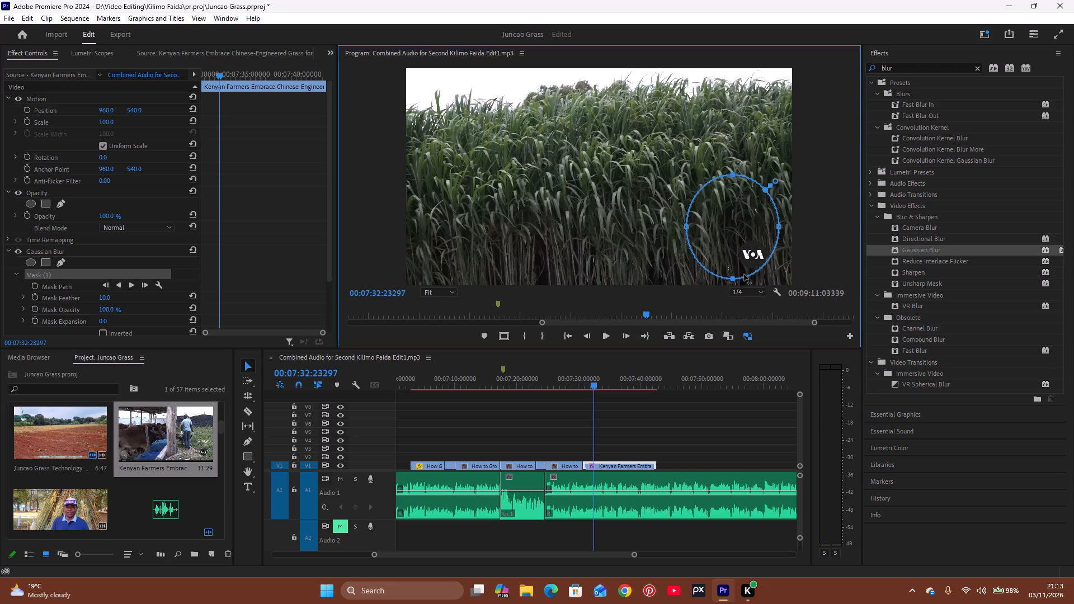
left_click_drag(744, 274, 770, 268)
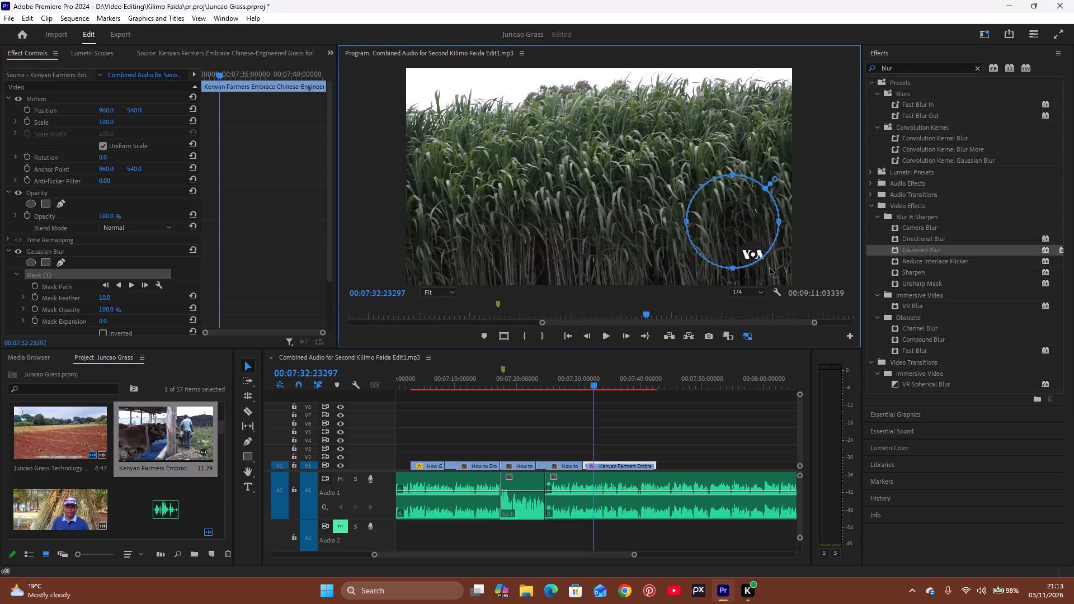
left_click_drag(770, 268, 770, 265)
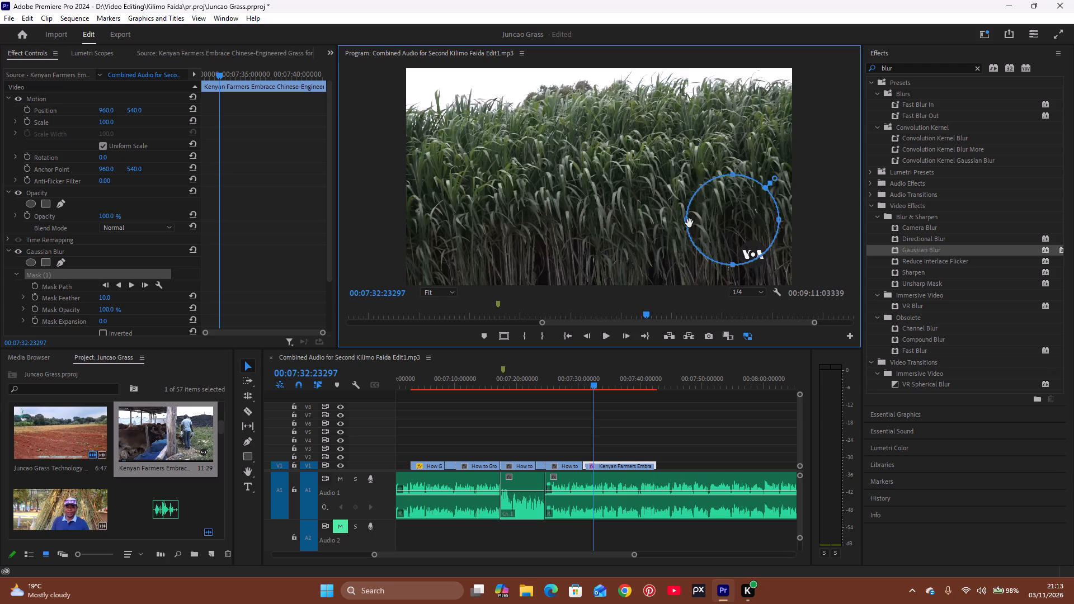
left_click_drag(689, 224, 711, 237)
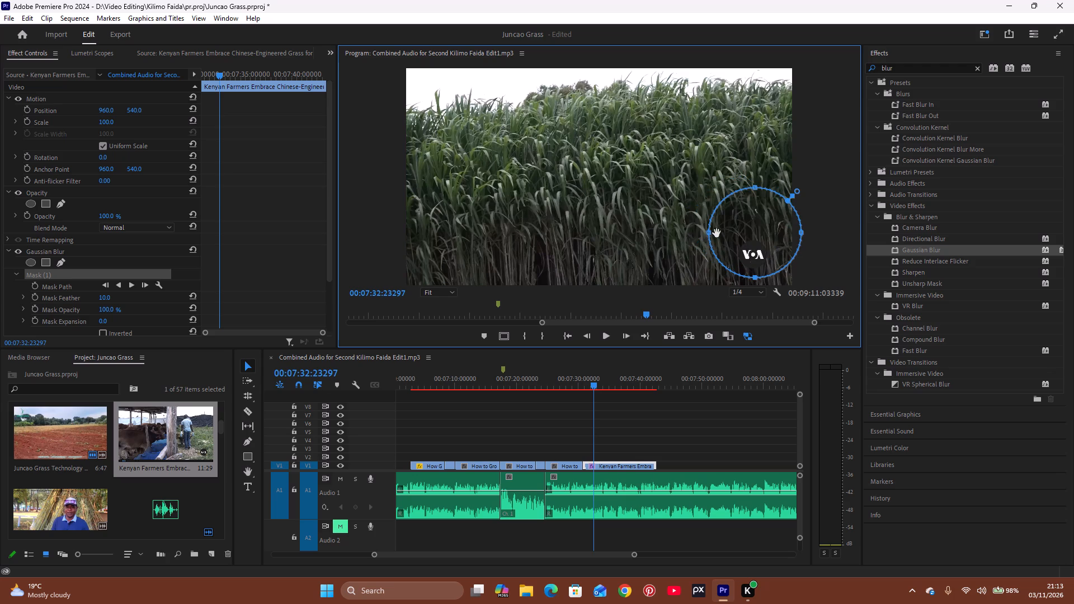
Shrink the elliptical blur mask in height and width until it fits closely around the VOA logo.
left_click_drag(756, 185, 754, 194)
left_click_drag(754, 194, 751, 238)
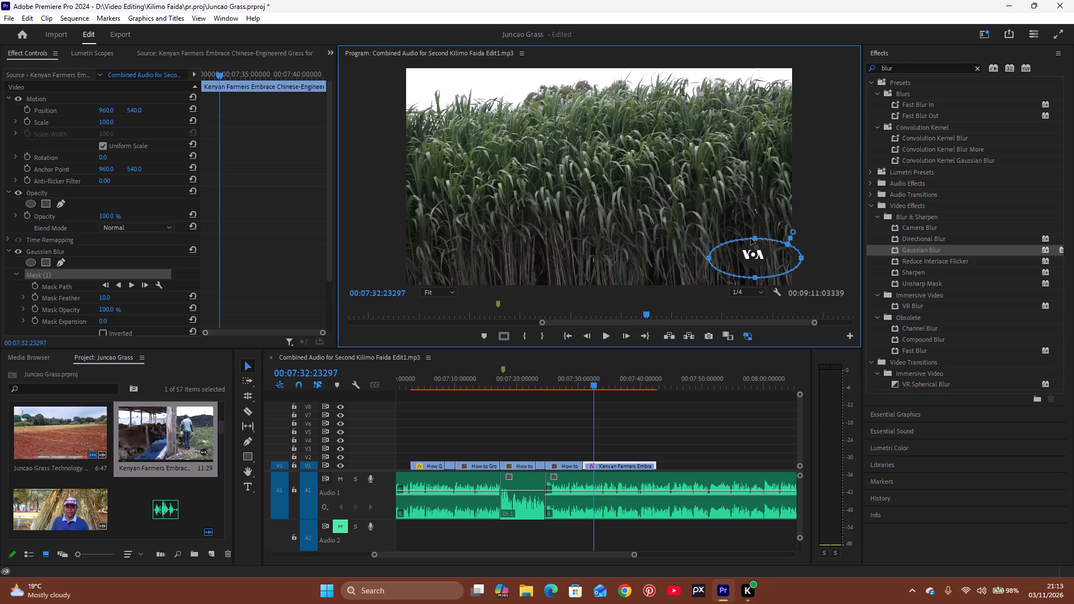
left_click_drag(751, 238, 751, 238)
left_click_drag(803, 259, 789, 258)
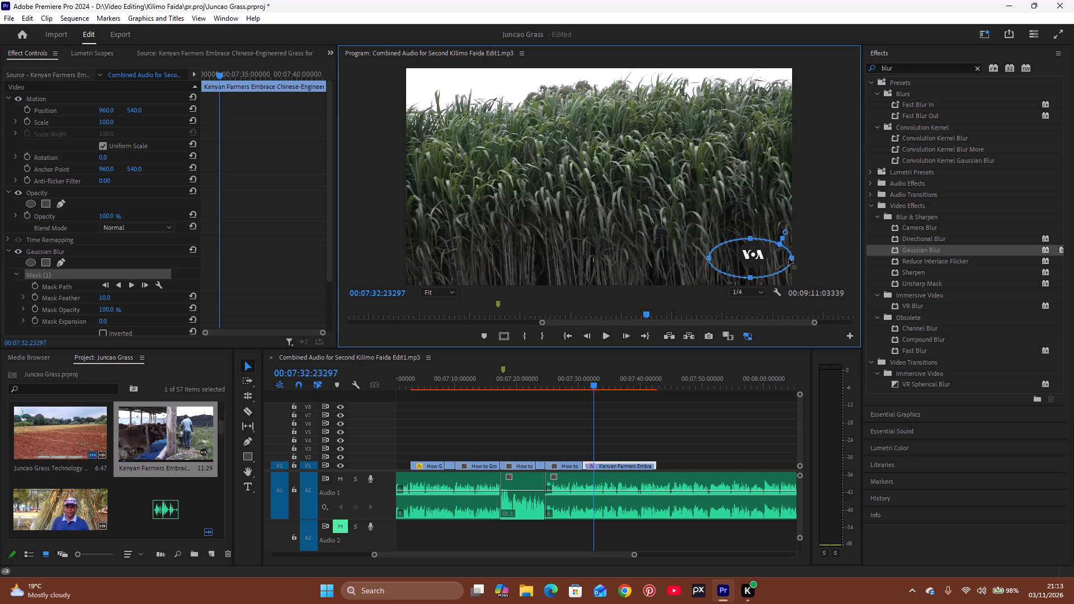
left_click_drag(789, 258, 773, 257)
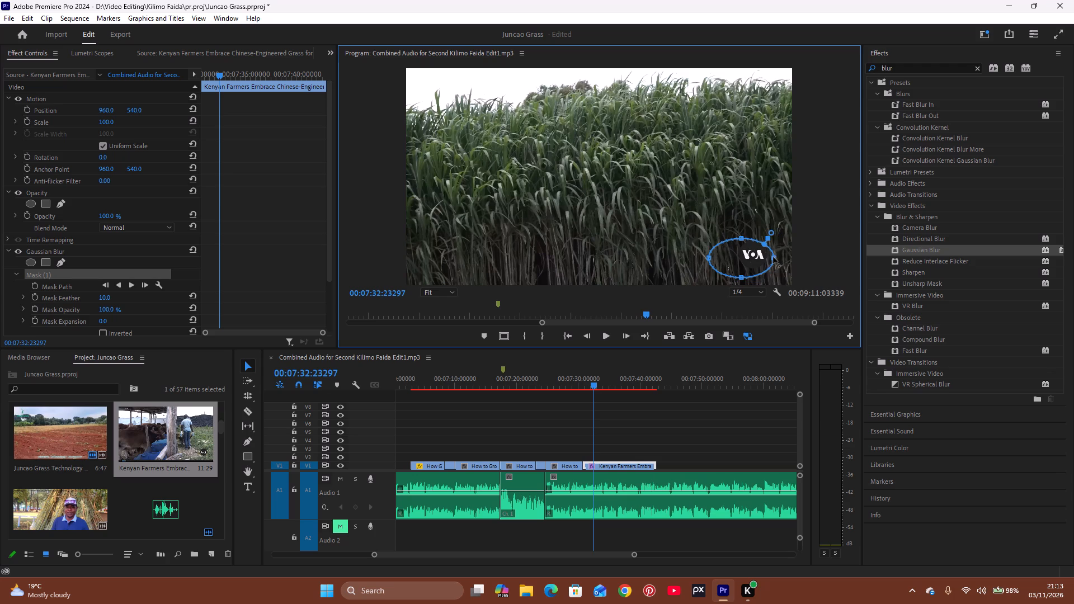
left_click_drag(773, 257, 771, 259)
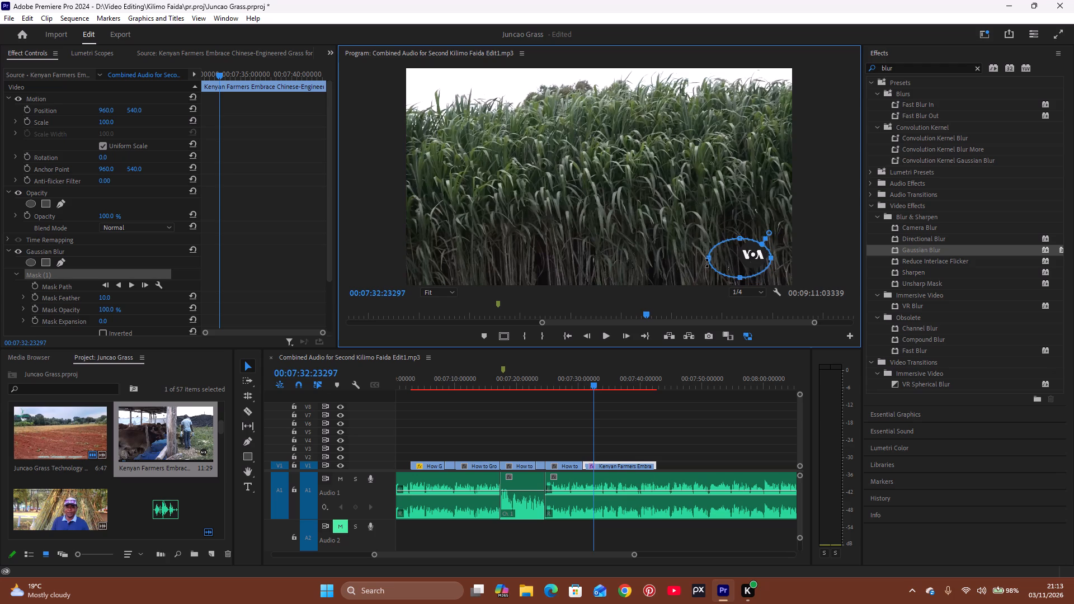
left_click_drag(709, 260, 735, 252)
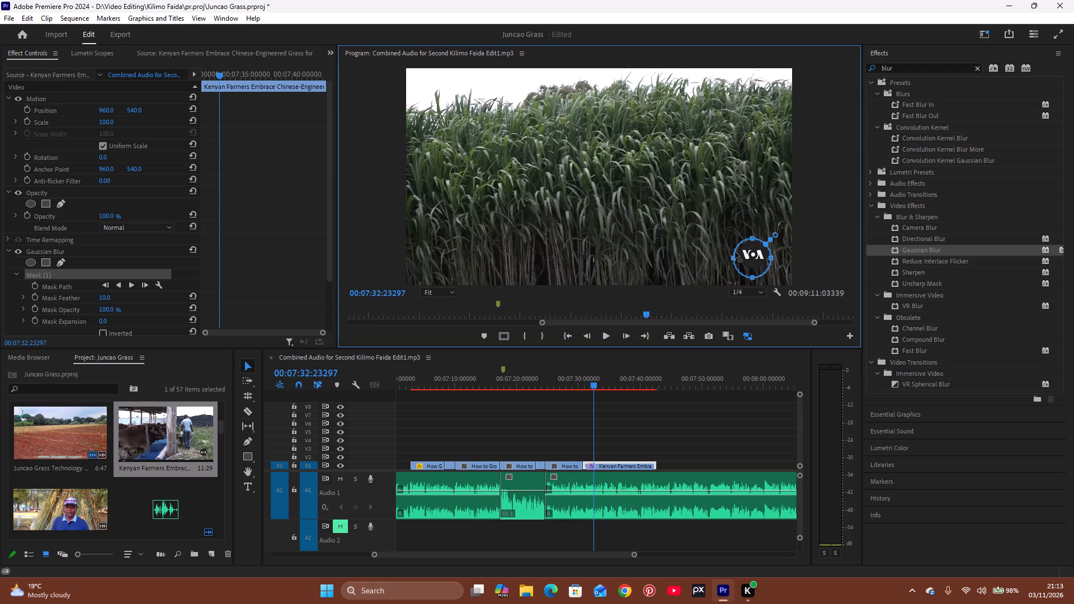
left_click_drag(735, 252, 736, 251)
left_click_drag(756, 279, 756, 279)
left_click_drag(756, 279, 755, 267)
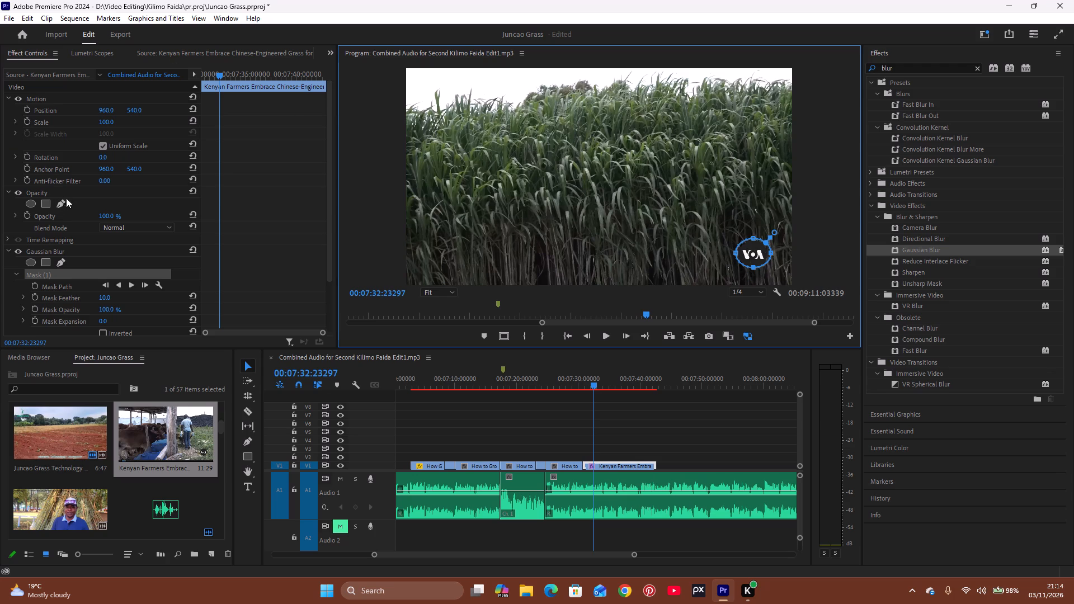
Set the masked Gaussian Blur's Blur Dimensions to Vertical and its Blurriness to 153.
scroll(88, 249, "down", 8)
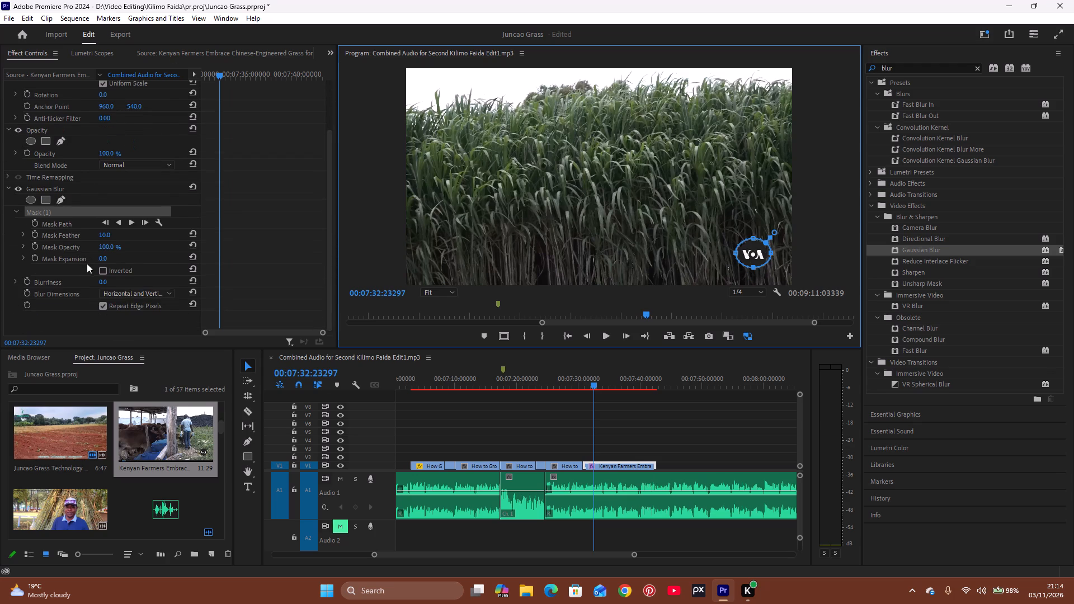
left_click_drag(99, 281, 129, 283)
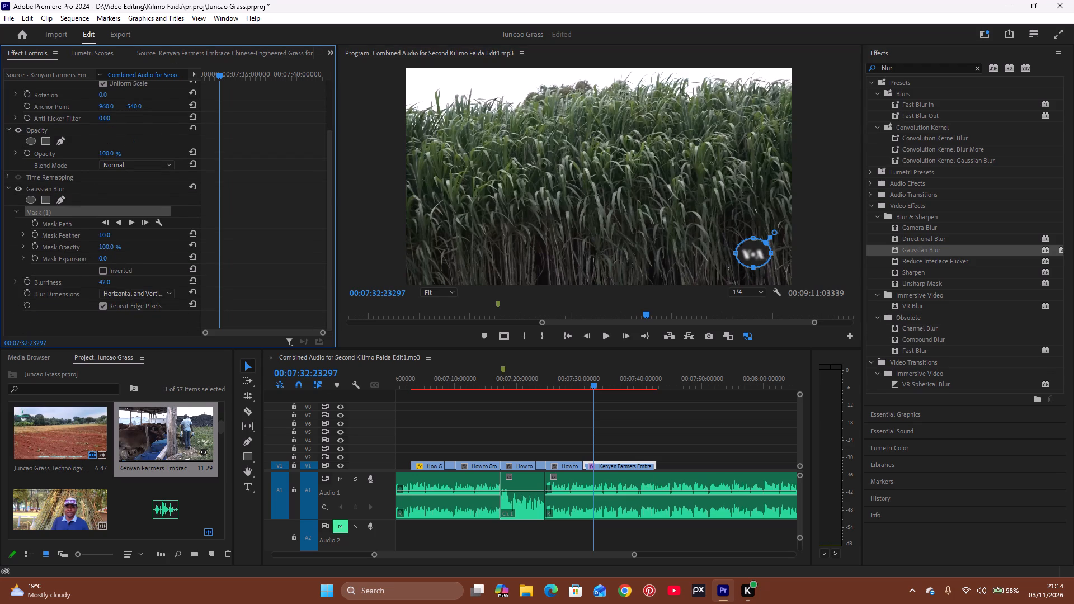
left_click_drag(129, 283, 150, 284)
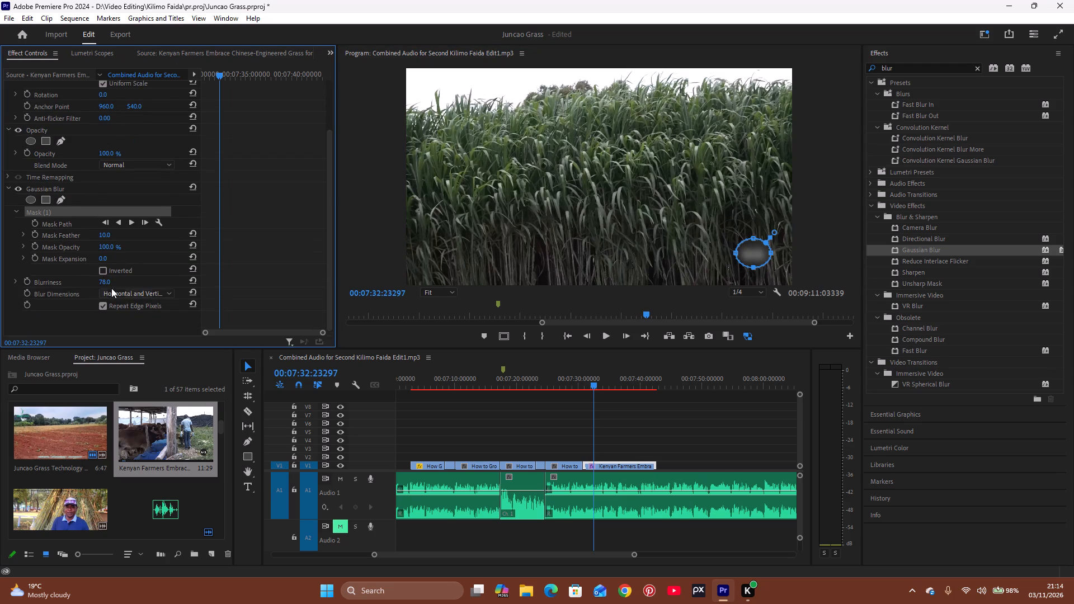
left_click(113, 294)
left_click(120, 313)
left_click(131, 294)
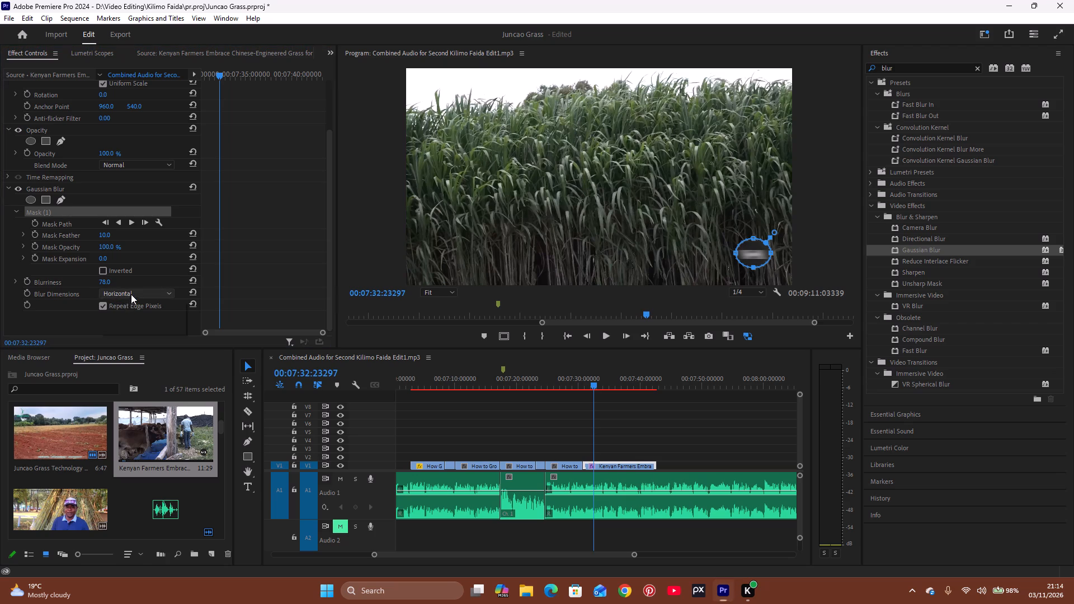
left_click(128, 327)
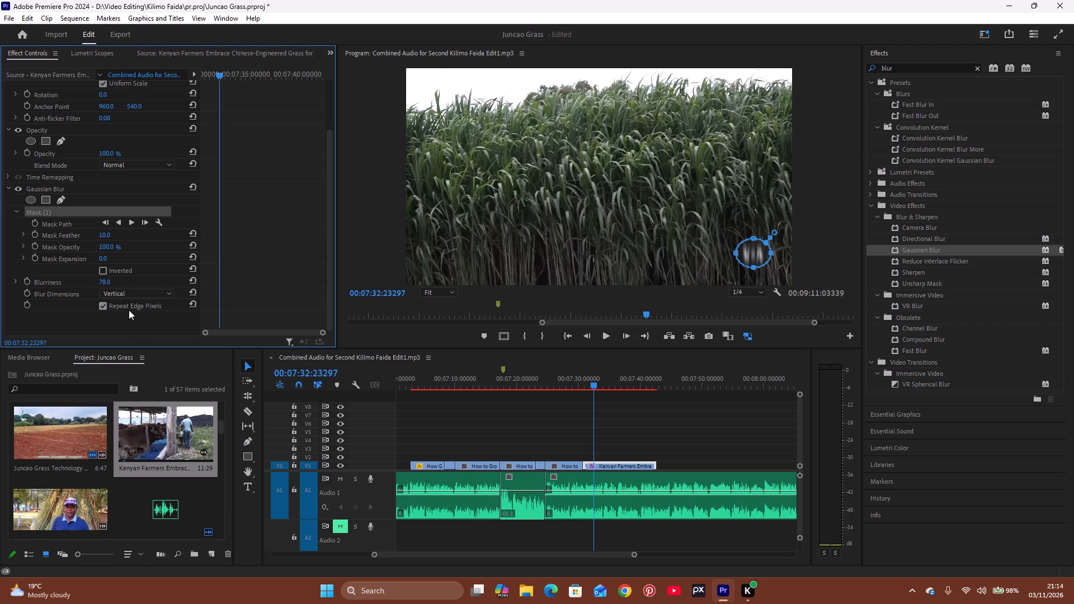
left_click_drag(102, 281, 145, 282)
Play back the Kenyan Farmers clip on the timeline to check the logo blur across its shots against the narration.
left_click(583, 387)
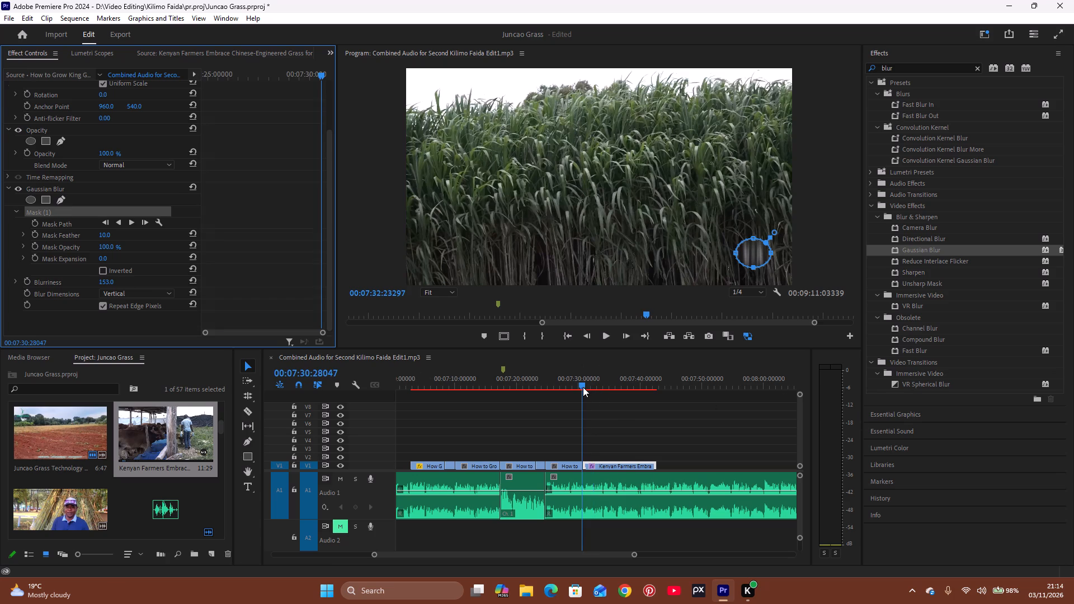
key("space")
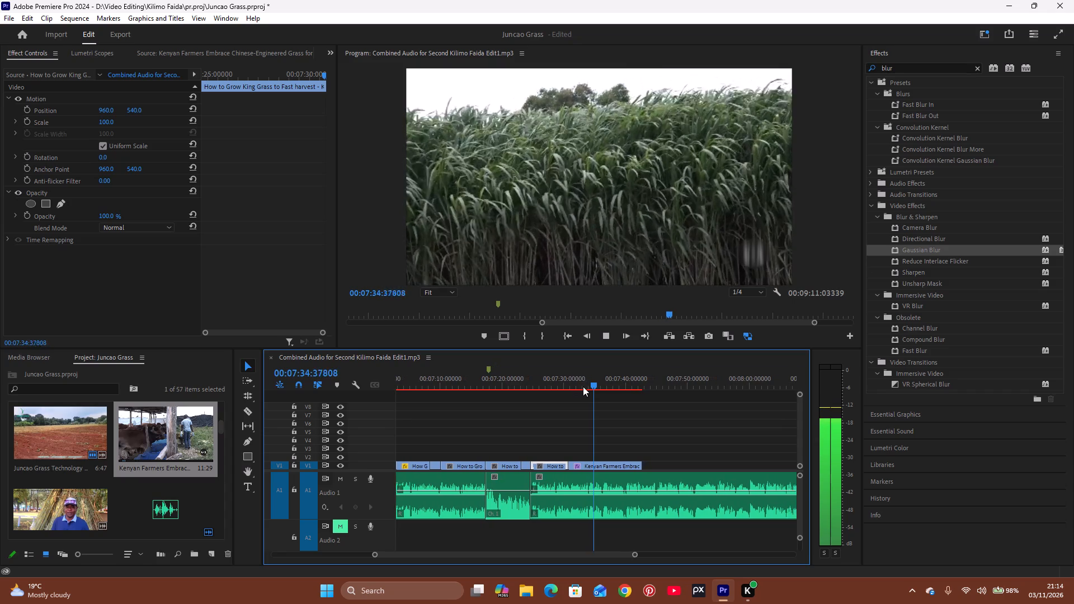
key("space")
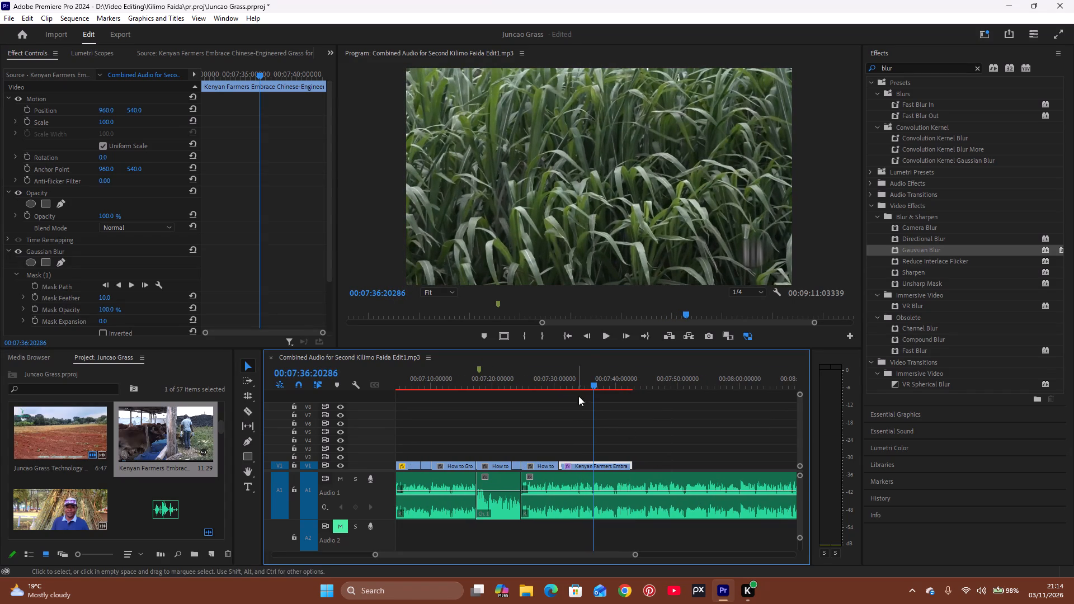
left_click(602, 333)
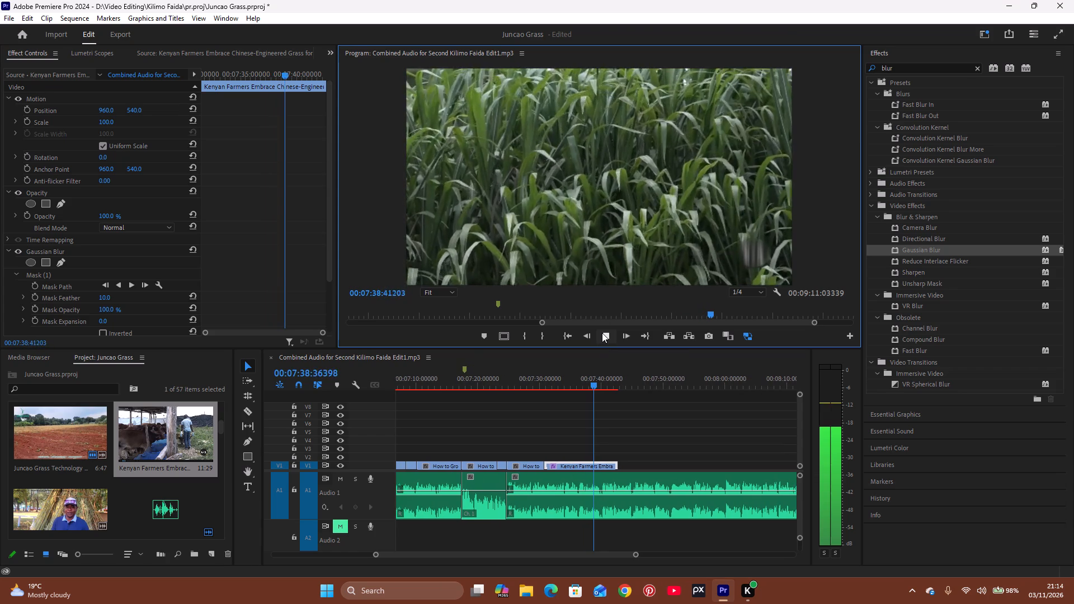
key("space")
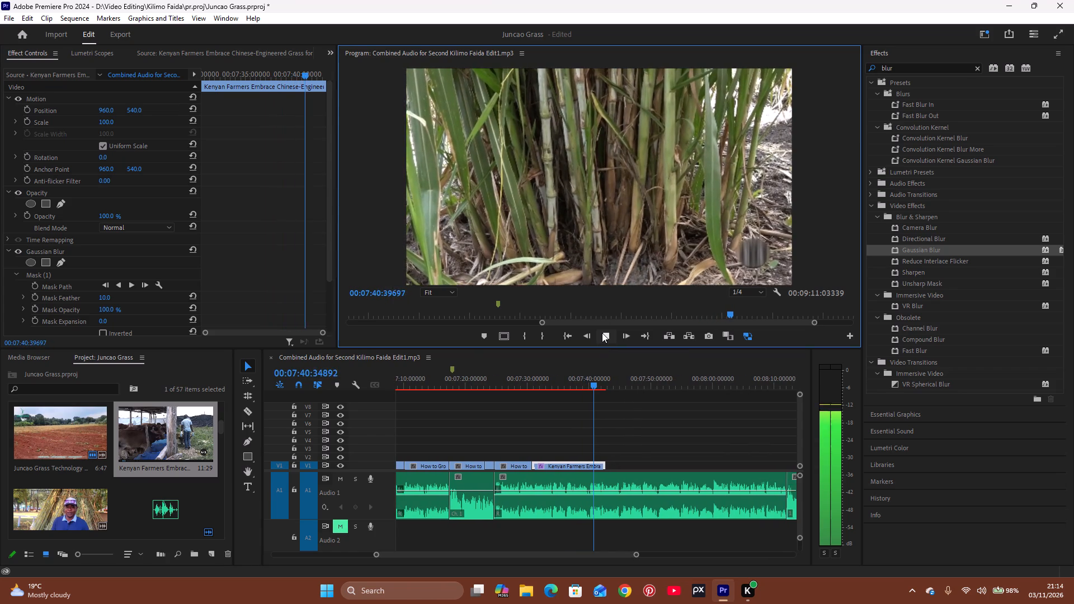
left_click(548, 379)
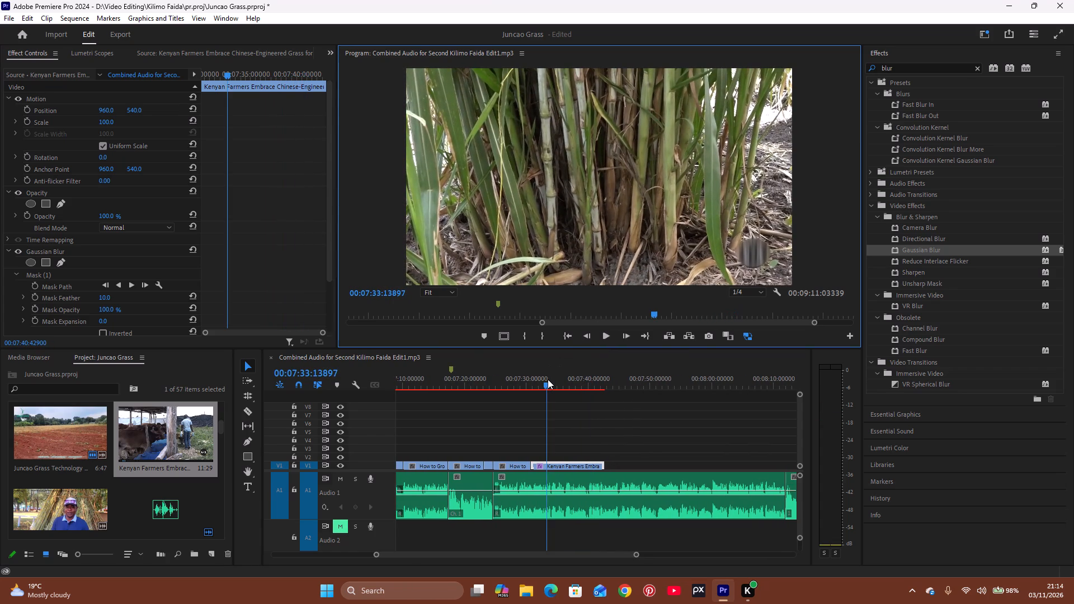
key("space")
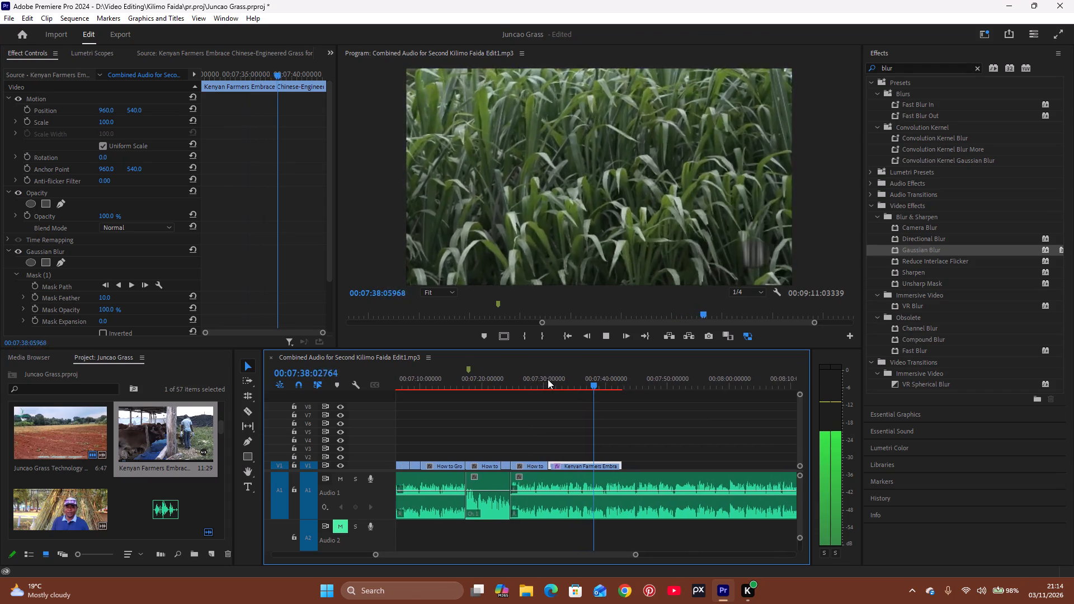
key("space")
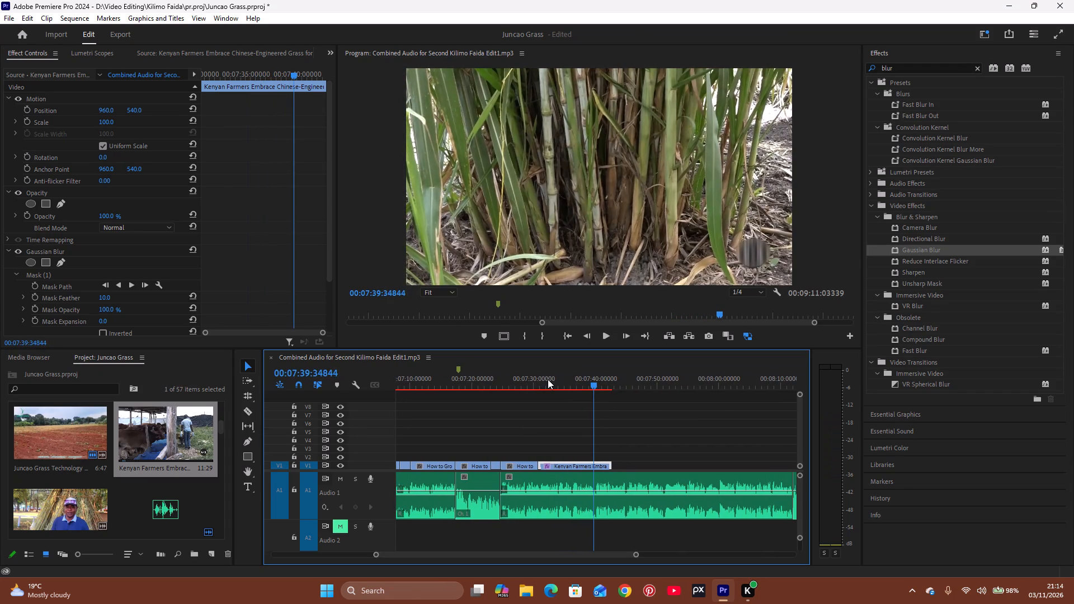
key("space")
key("space")
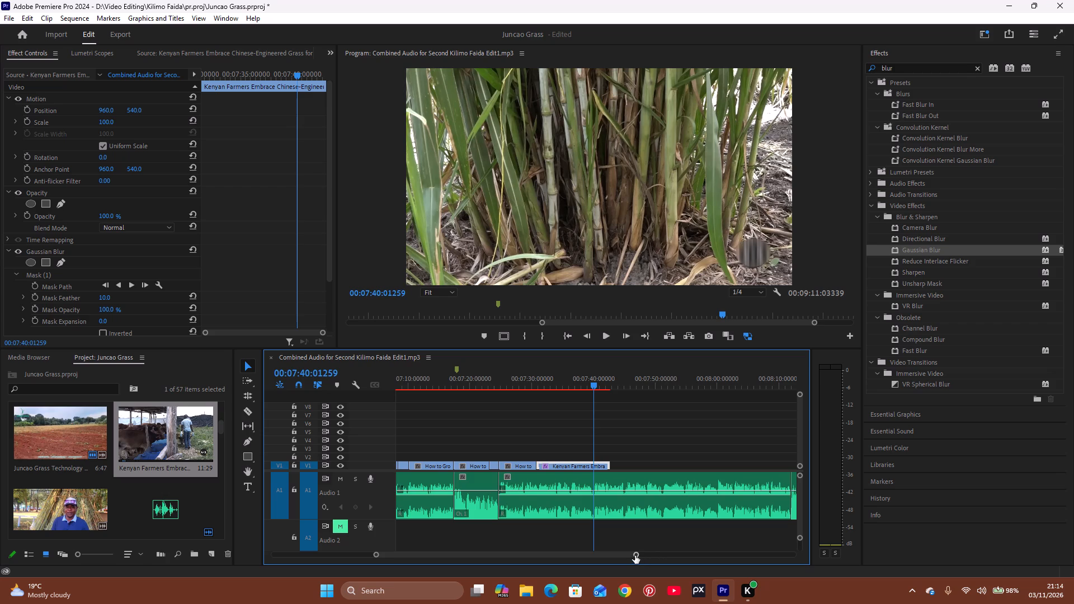
Trim the end of the Kenyan Farmers clip on V1 back to the playhead at about 00:07:40:06, at the narration pause.
left_click_drag(635, 555, 575, 559)
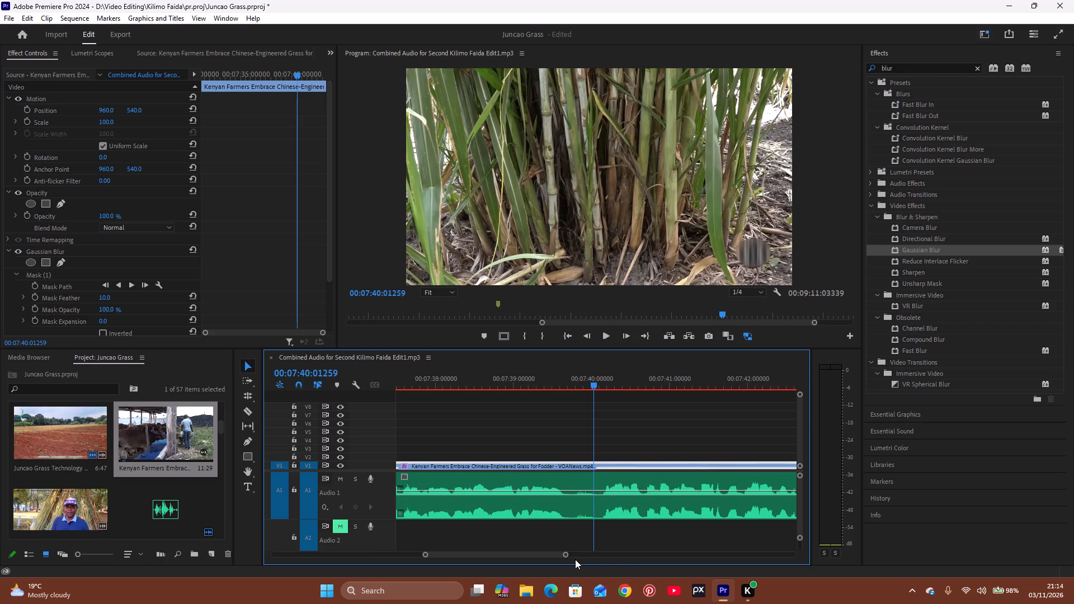
key("space")
key("space")
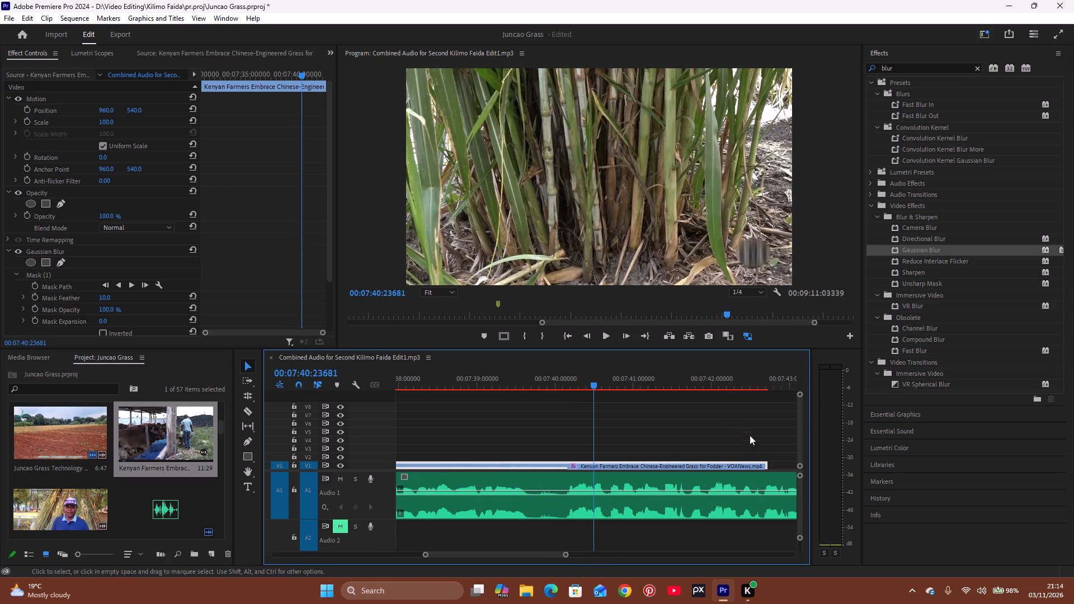
left_click(571, 384)
left_click_drag(570, 383, 569, 384)
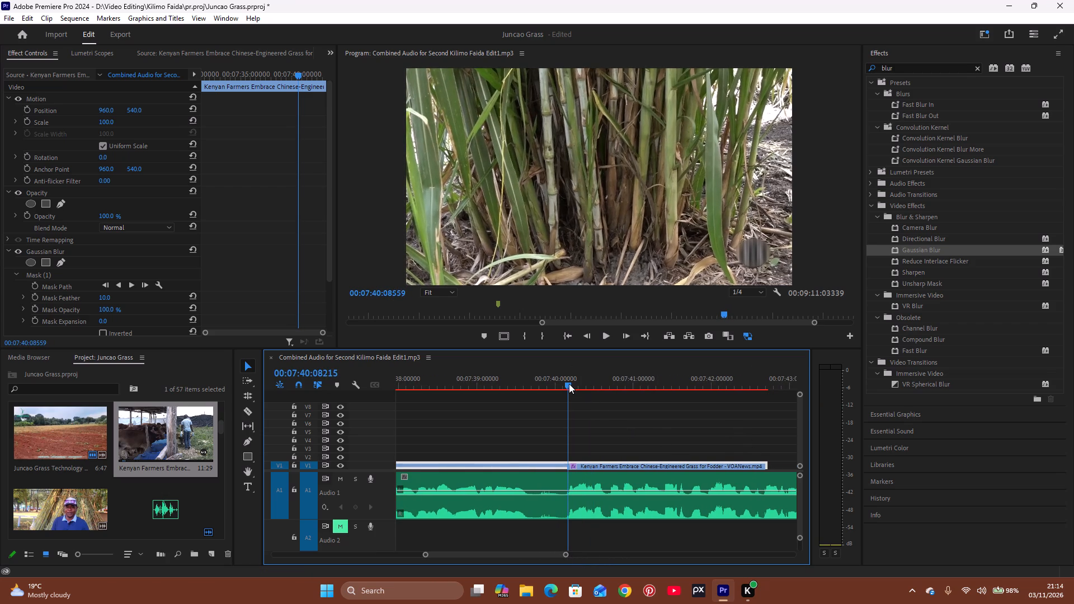
left_click_drag(569, 384, 563, 406)
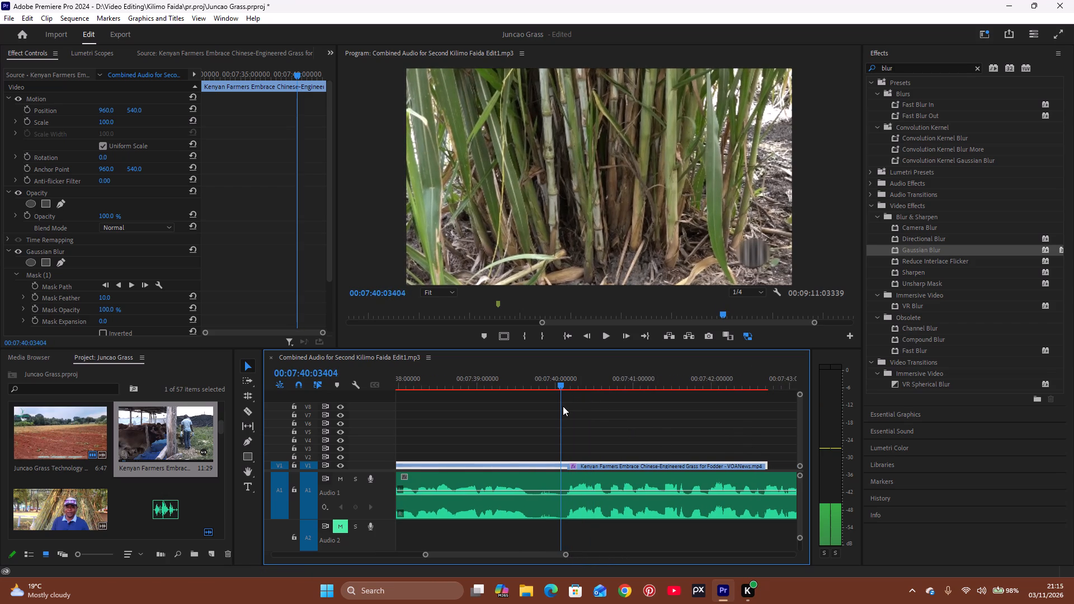
left_click_drag(563, 406, 567, 409)
left_click_drag(766, 465, 577, 466)
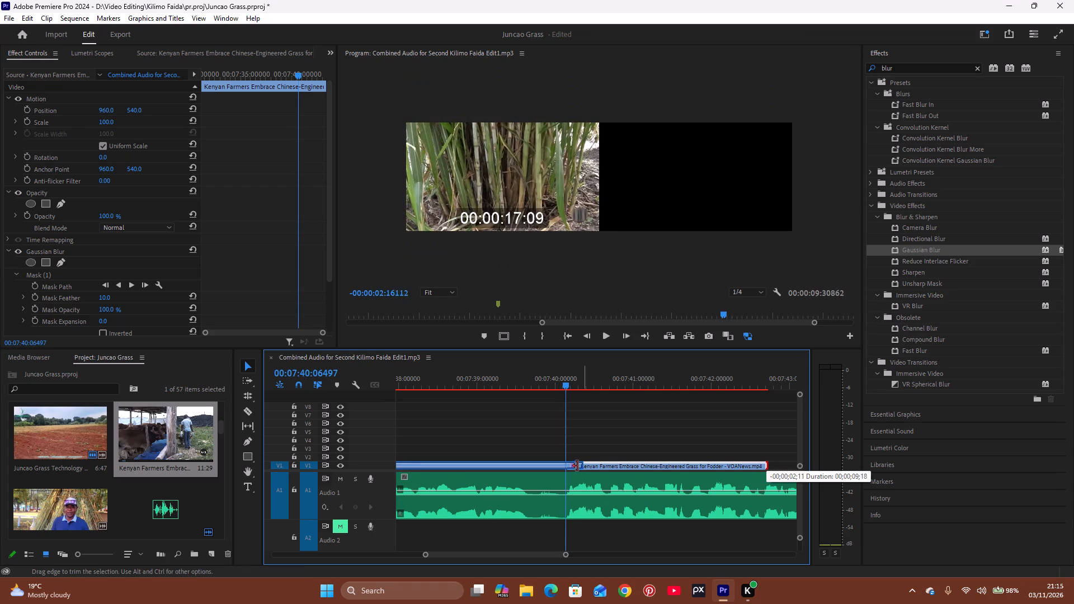
left_click_drag(577, 466, 566, 476)
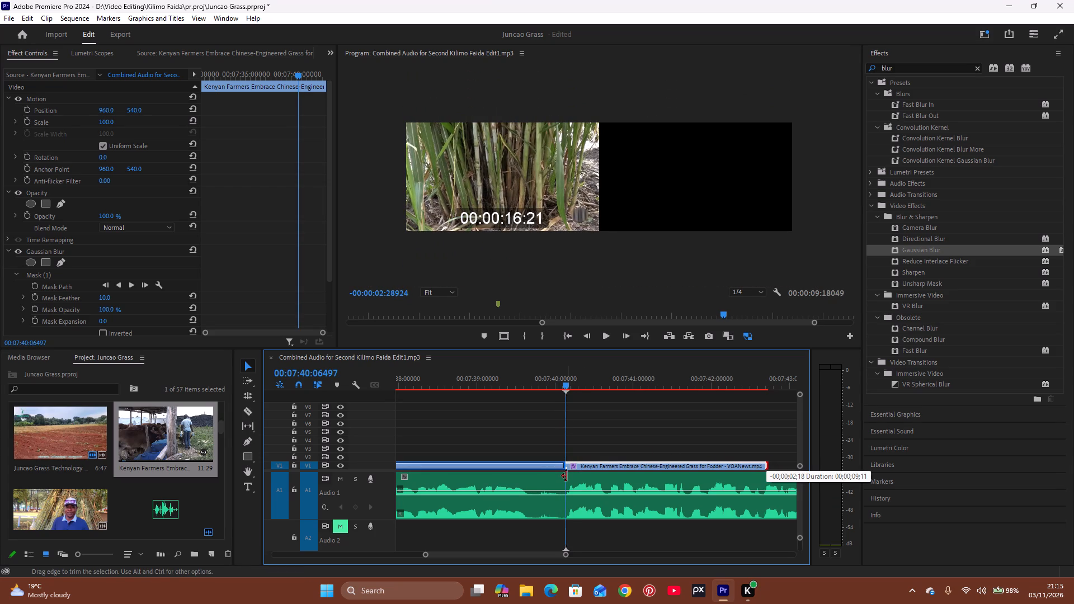
left_click_drag(566, 476, 567, 478)
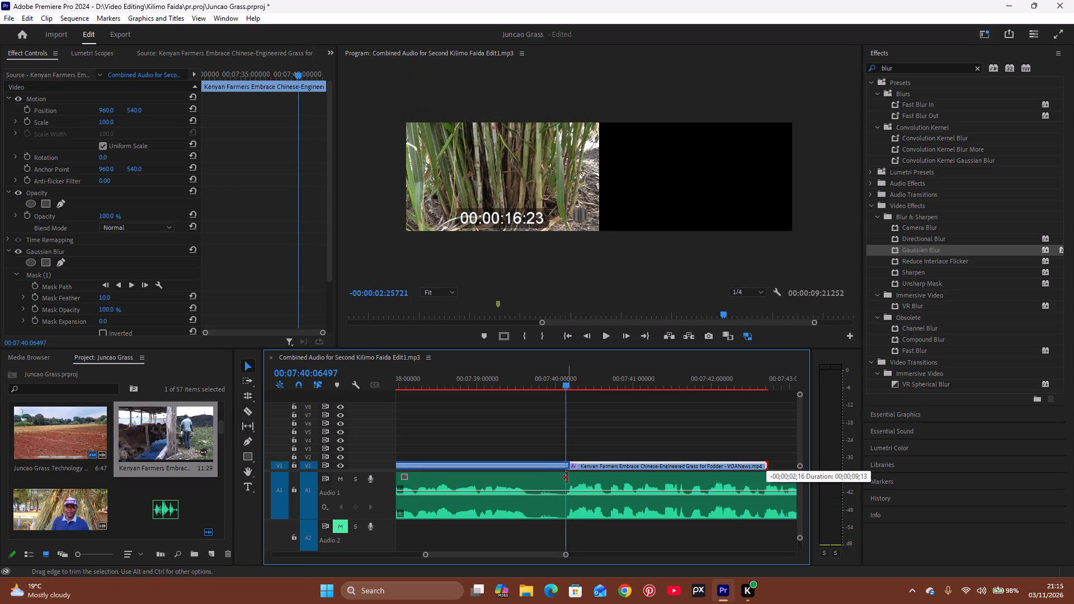
left_click_drag(567, 478, 565, 482)
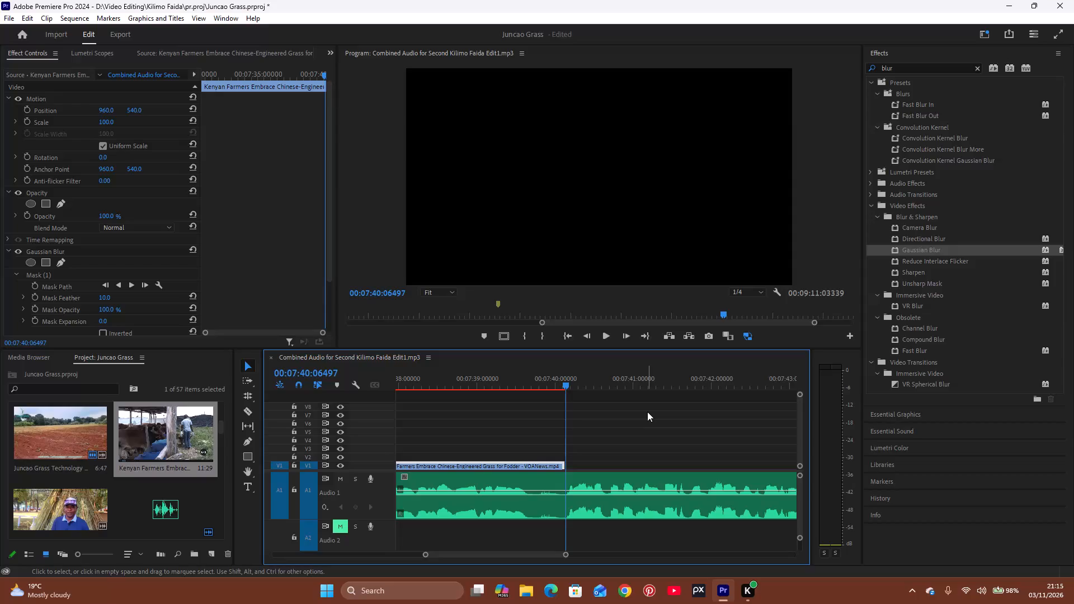
Play back the narration over the empty stretch of V1 after the Kenyan Farmers clip to judge what footage it needs.
key("space")
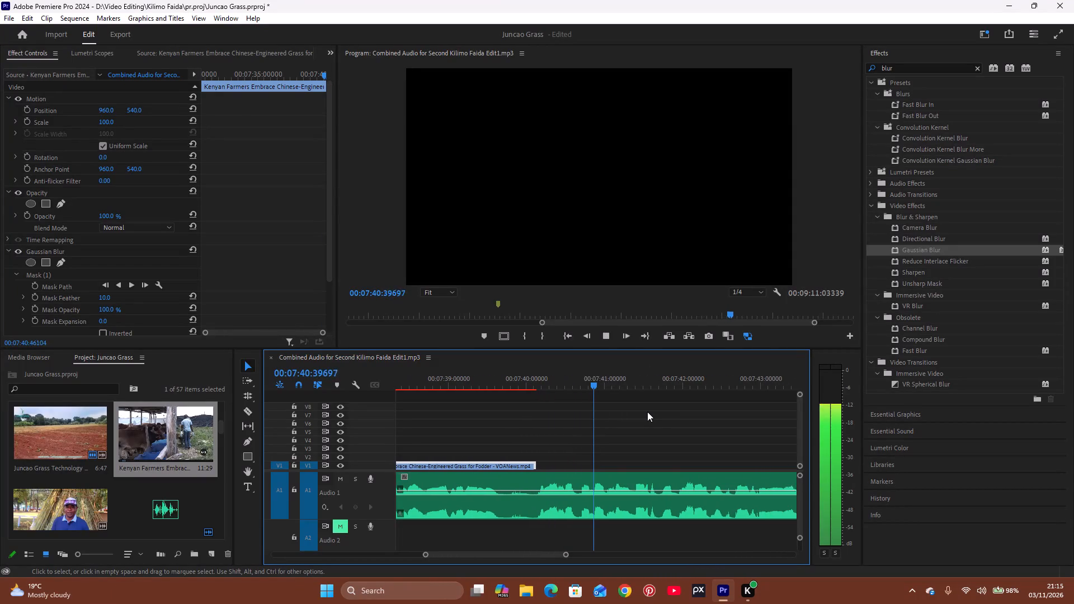
key("space")
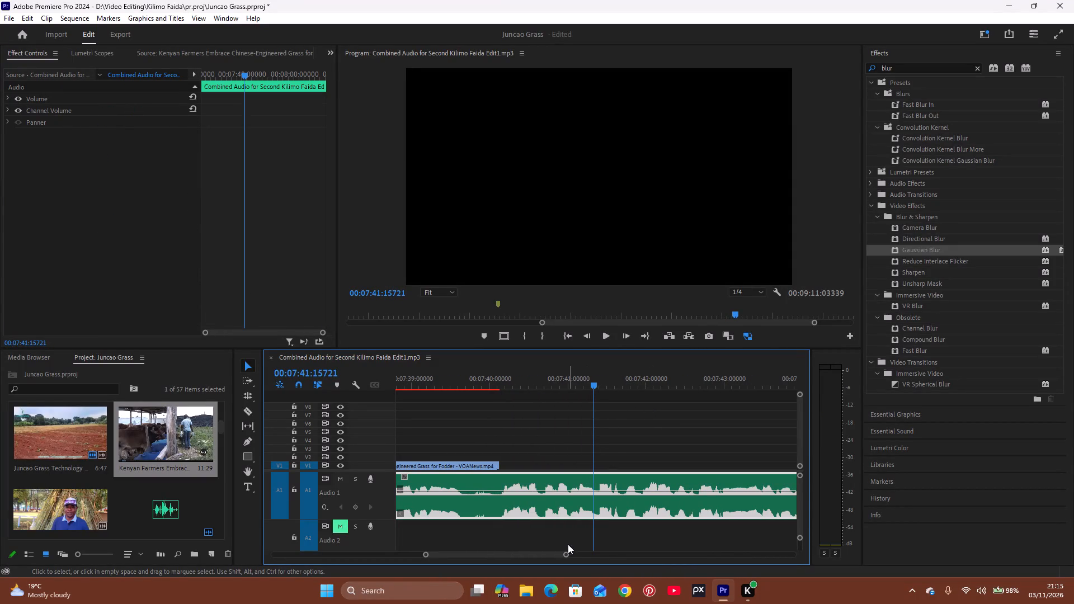
left_click_drag(566, 553, 613, 558)
key("space")
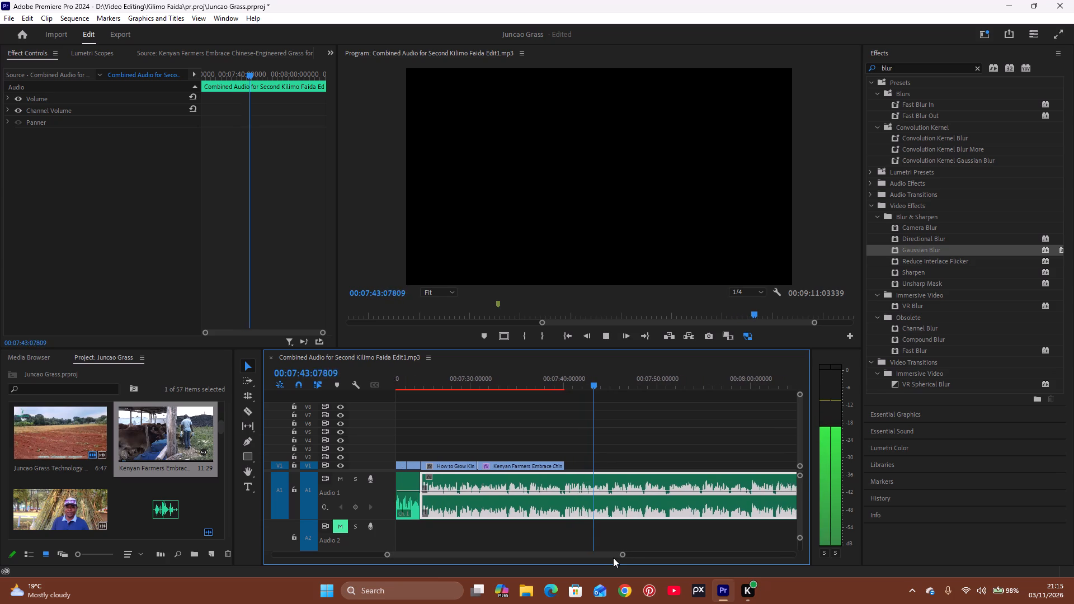
key("space")
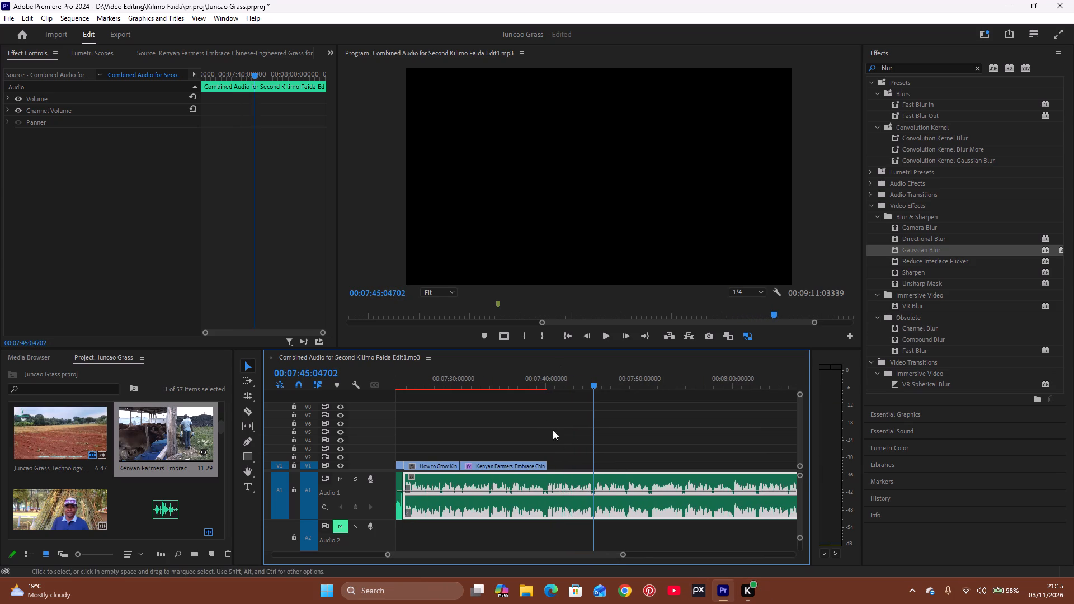
left_click(552, 388)
left_click_drag(552, 388, 544, 397)
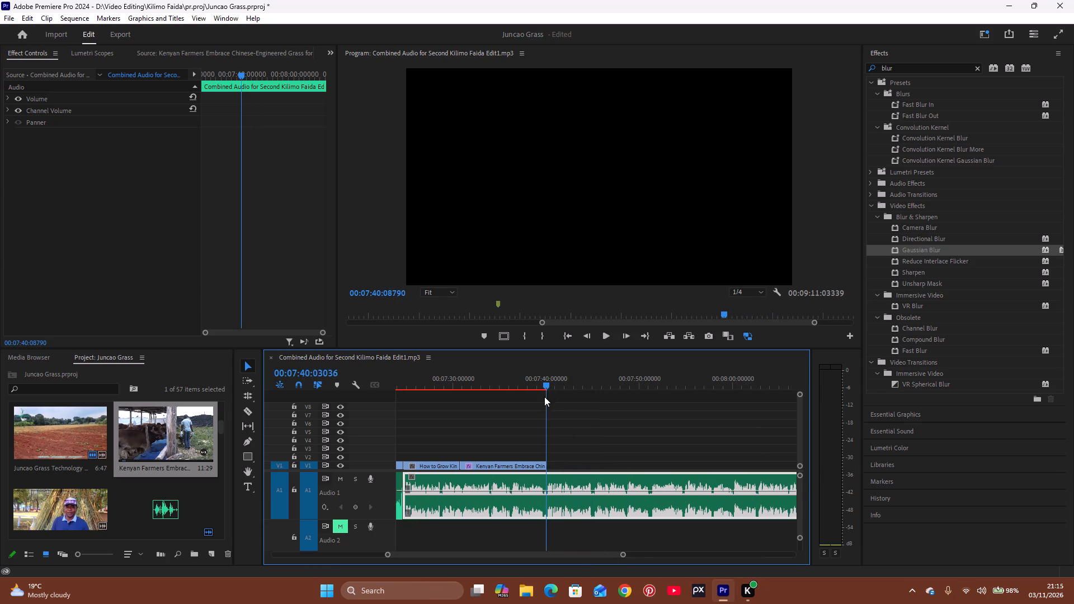
left_click_drag(544, 397, 540, 408)
key("space")
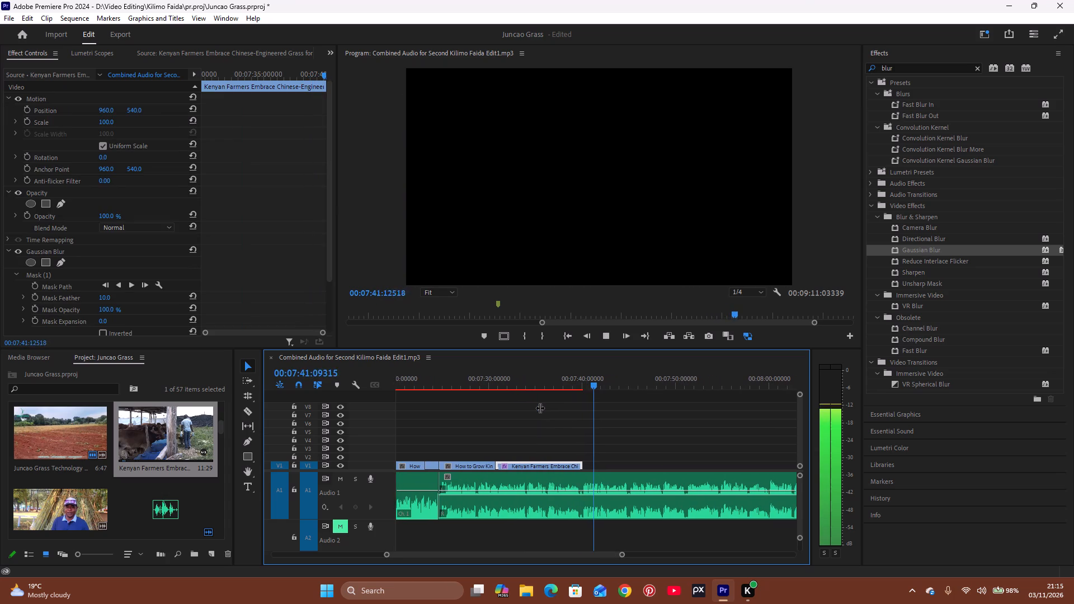
key("space")
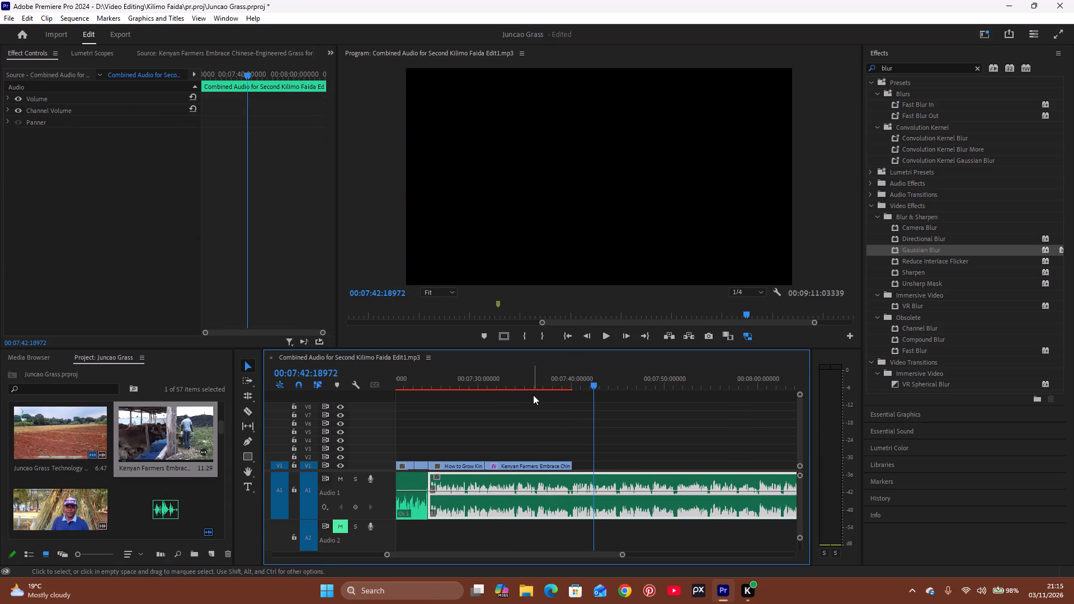
left_click(569, 464)
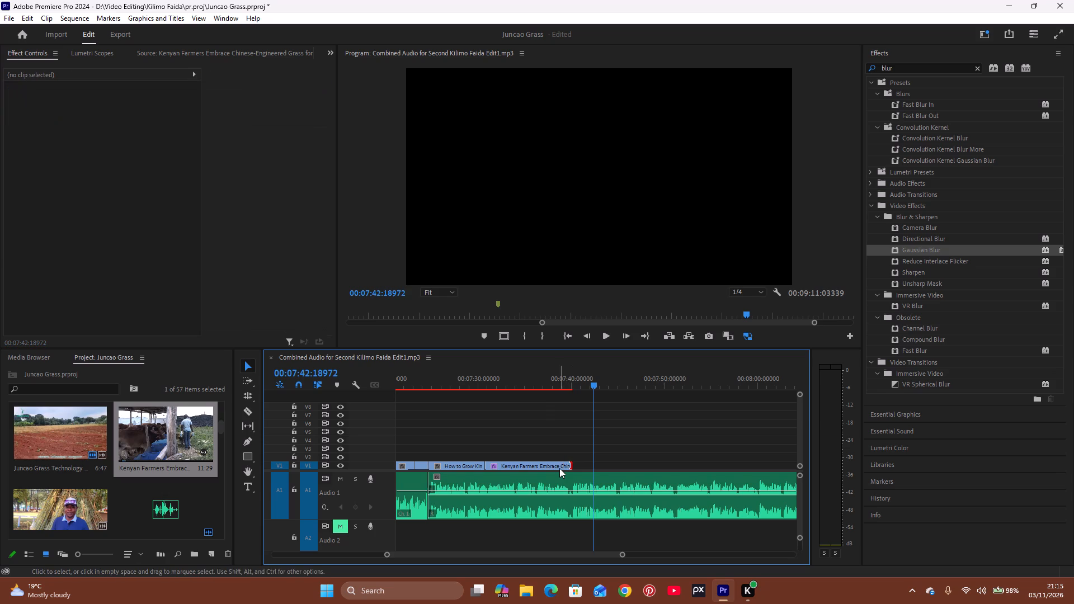
left_click(559, 468)
left_click(890, 517)
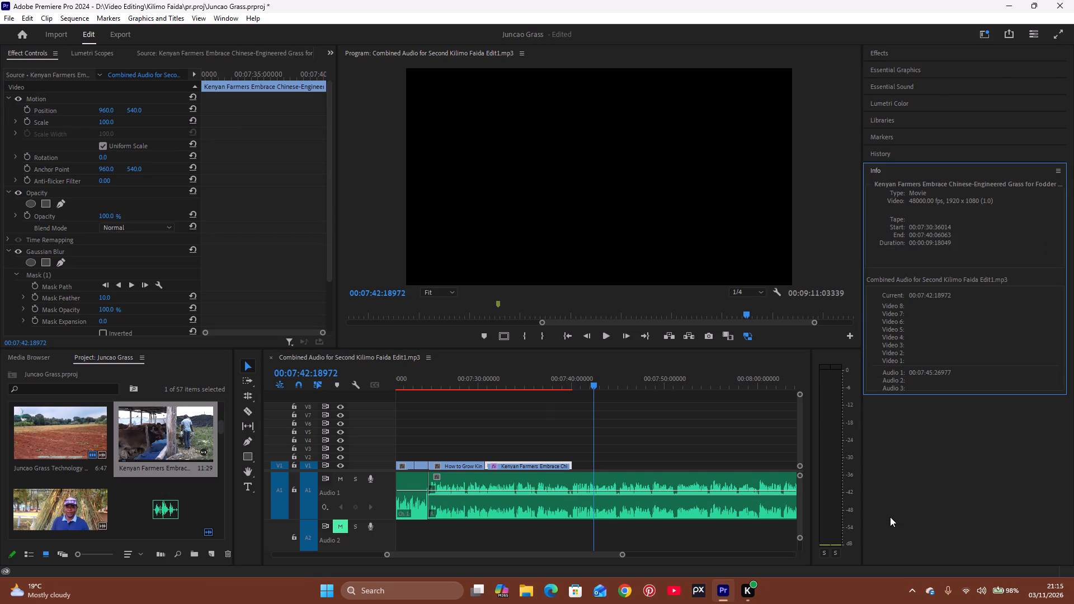
left_click(581, 395)
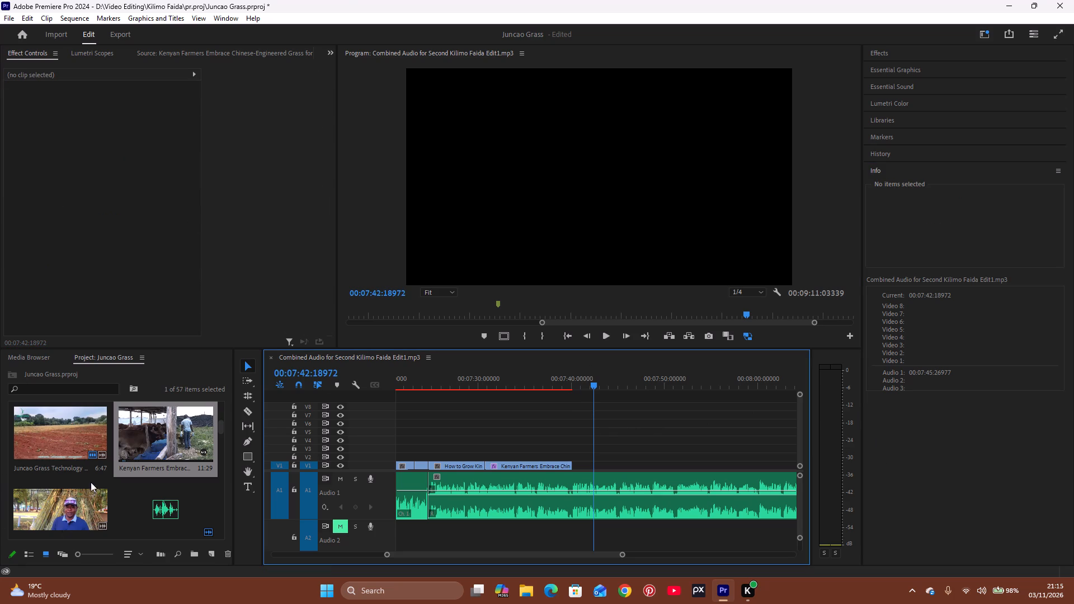
Open the How to Grow King Grass to Fast harvest source clip and skim through it for mechanical harvesting footage.
scroll(102, 462, "up", 1)
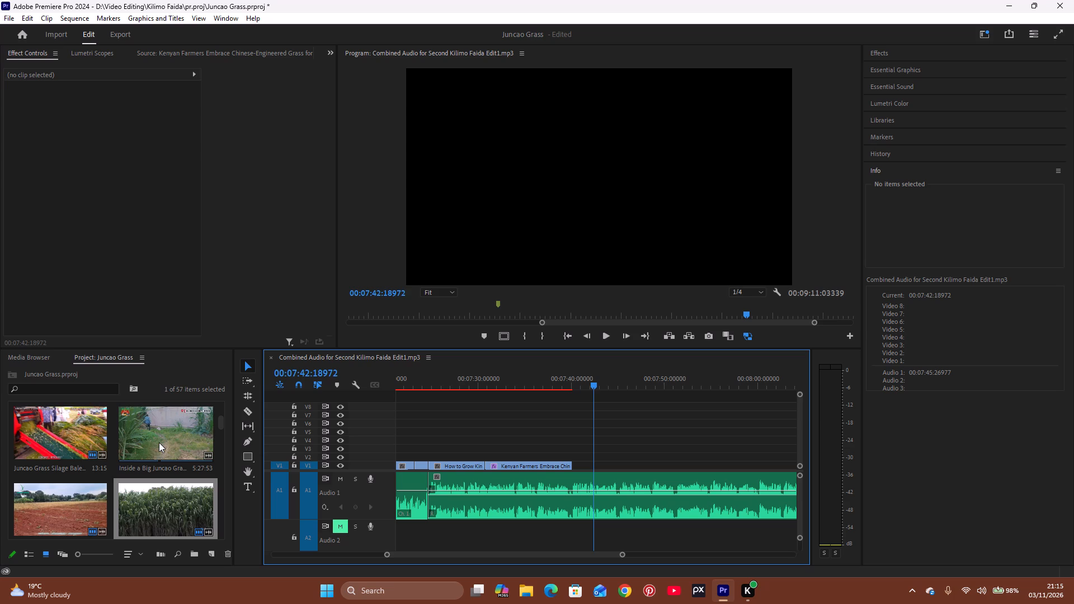
scroll(127, 453, "up", 2)
double_click(46, 443)
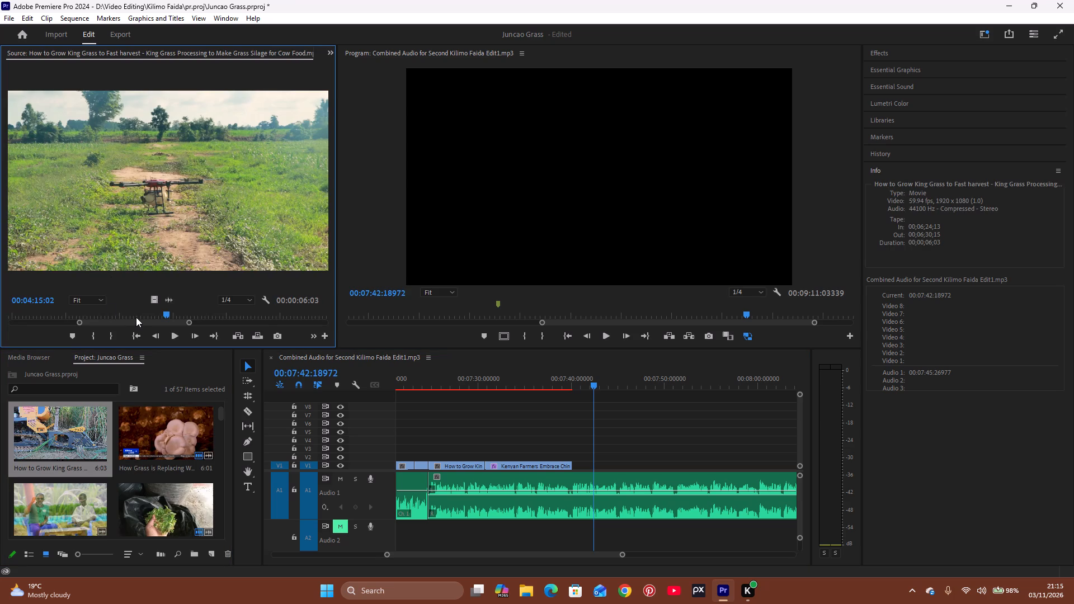
left_click_drag(136, 317, 149, 317)
left_click_drag(149, 317, 161, 314)
left_click(169, 312)
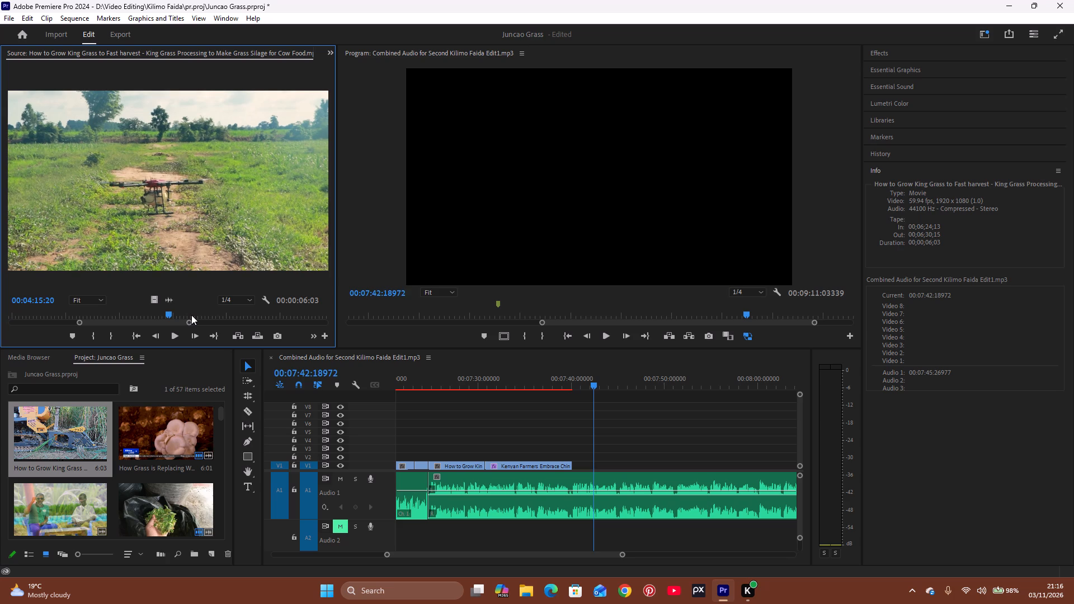
left_click(189, 316)
left_click(200, 315)
left_click(233, 309)
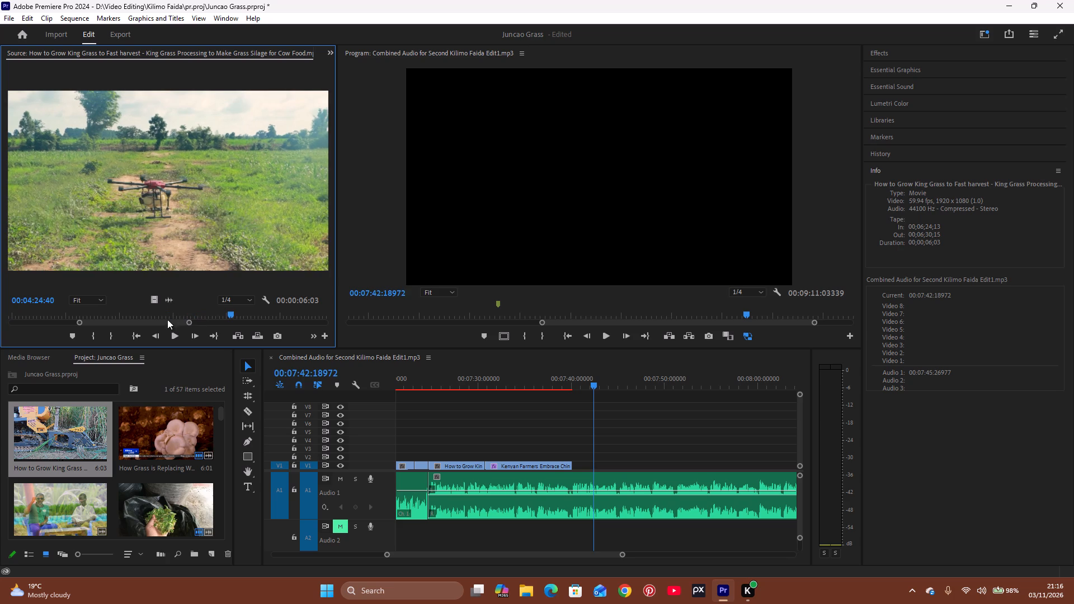
left_click_drag(187, 322, 266, 334)
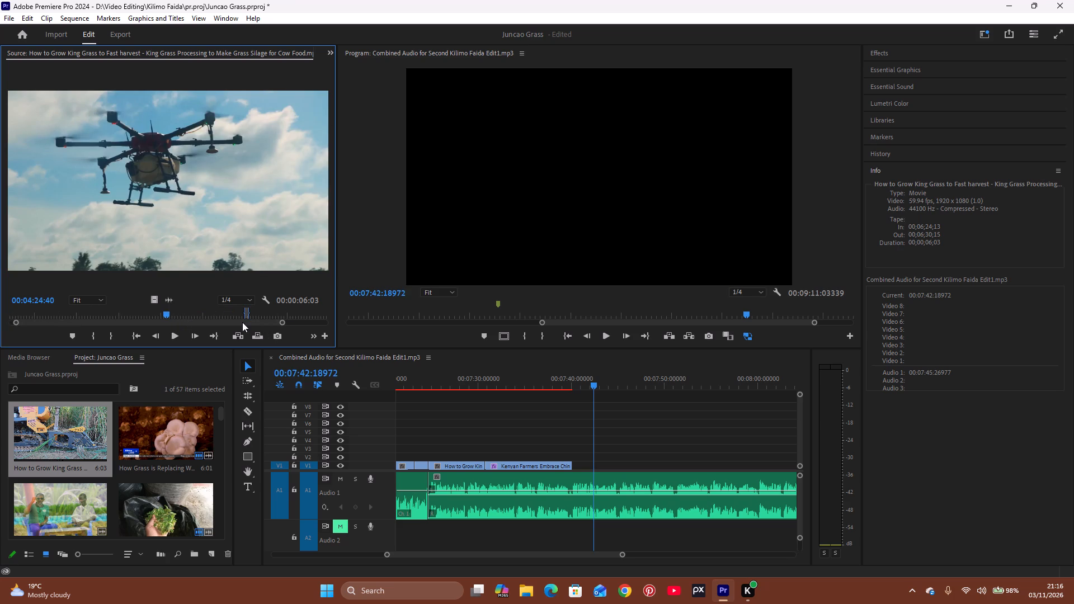
left_click(238, 313)
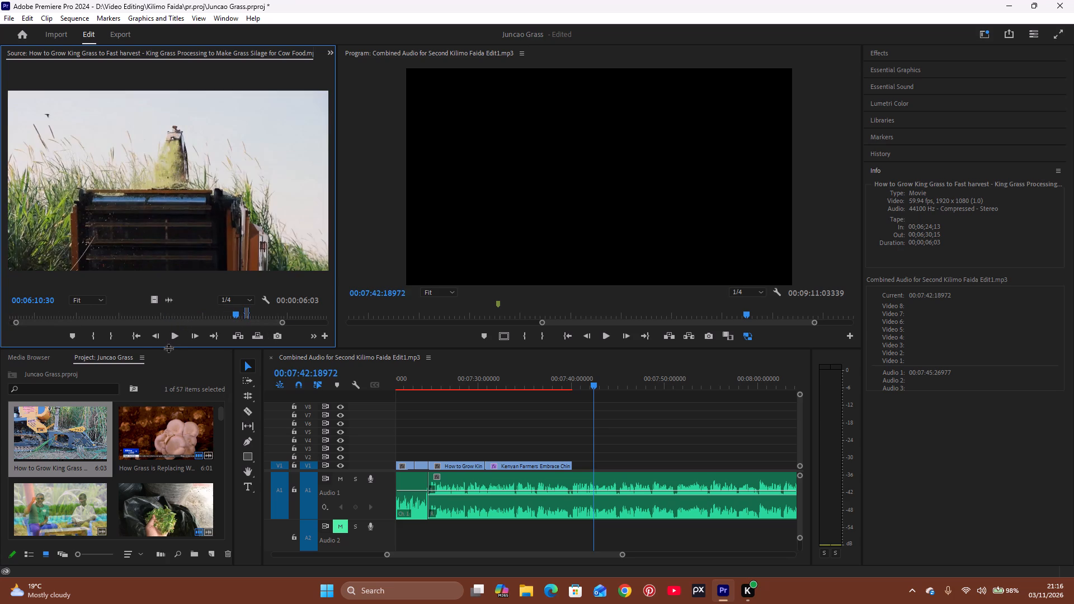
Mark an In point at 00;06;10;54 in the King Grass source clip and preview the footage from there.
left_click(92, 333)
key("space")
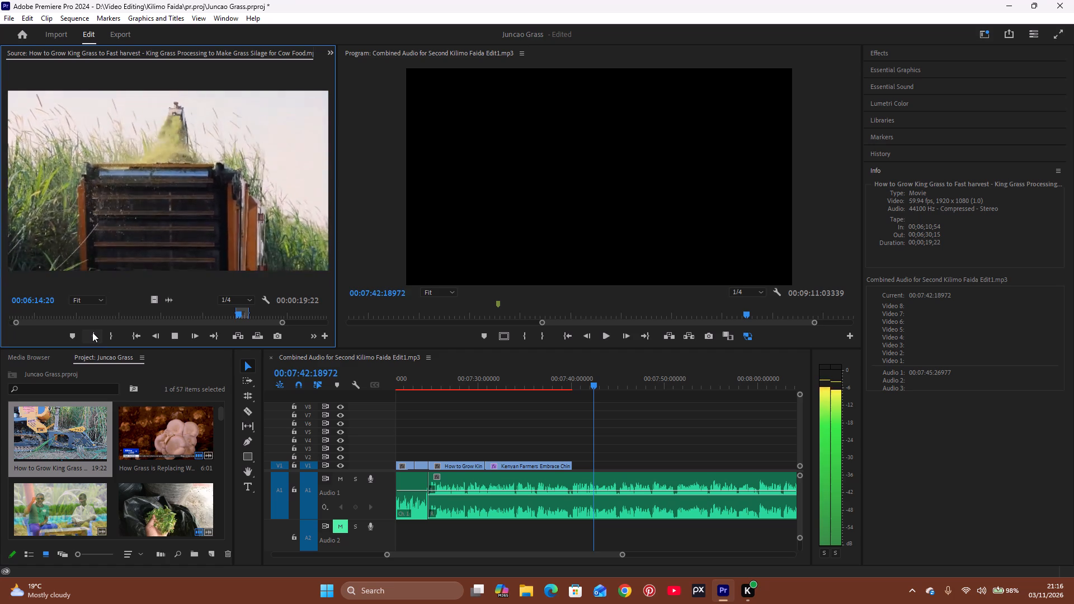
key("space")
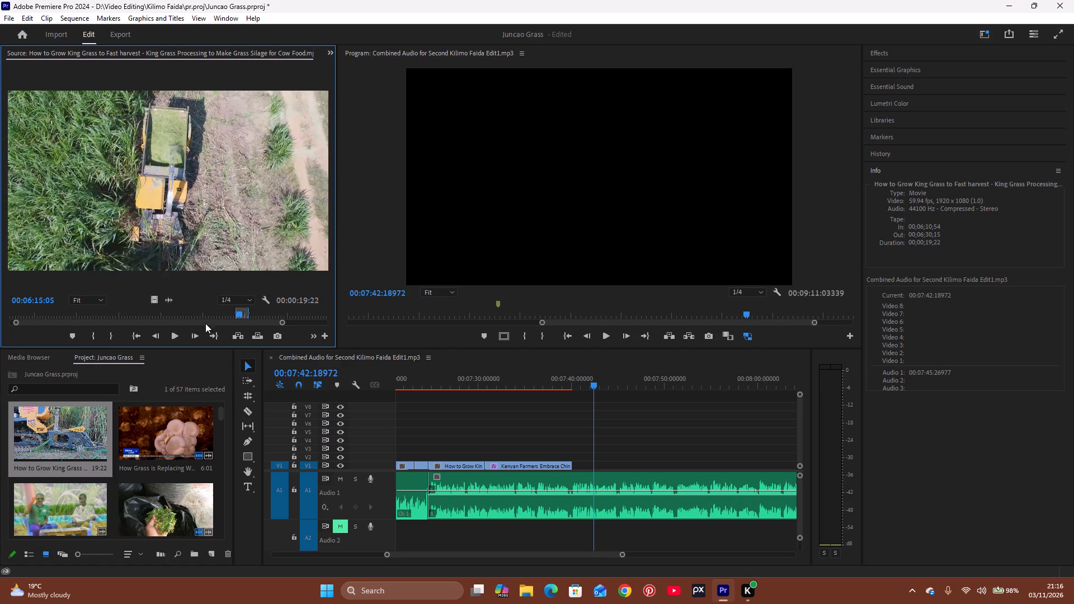
Mark the harvester footage in the King Grass source clip with In at 00;05;49;37 and Out at 00;06;06;15.
left_click(223, 315)
key("space")
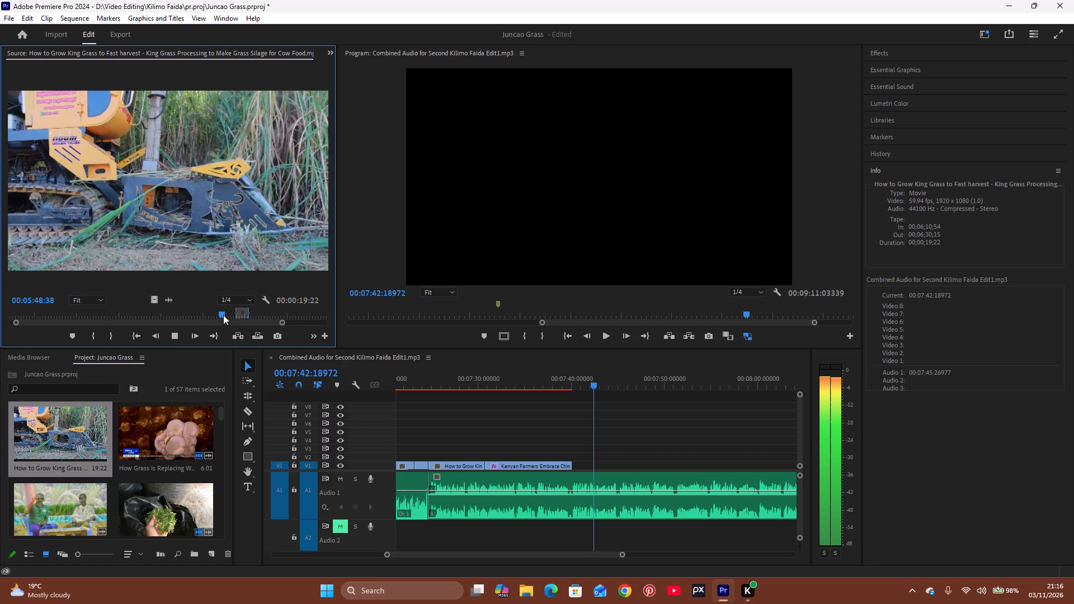
key("space")
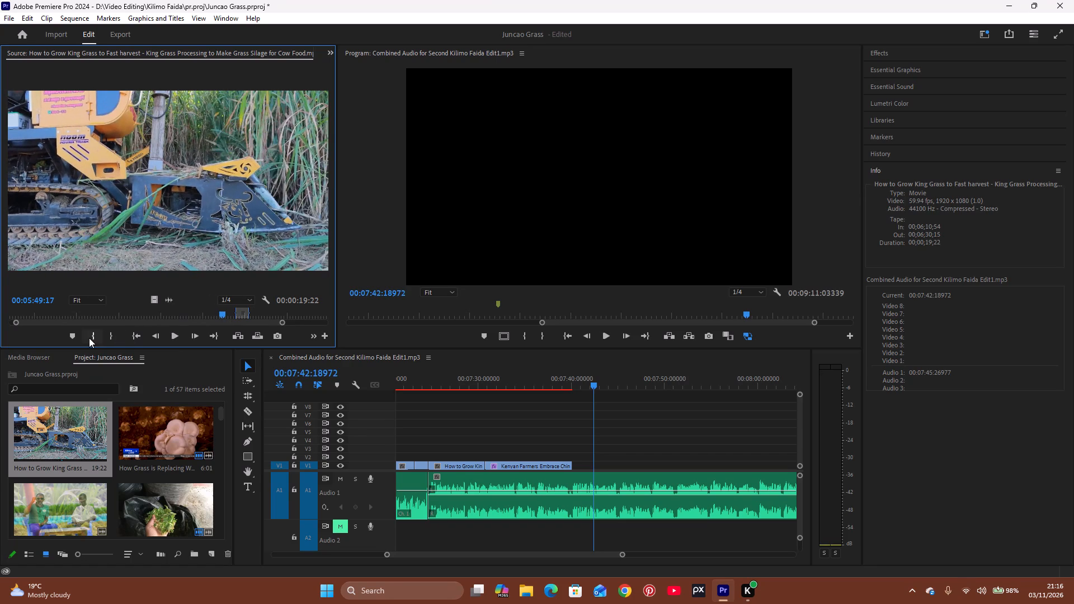
left_click(90, 337)
key("space")
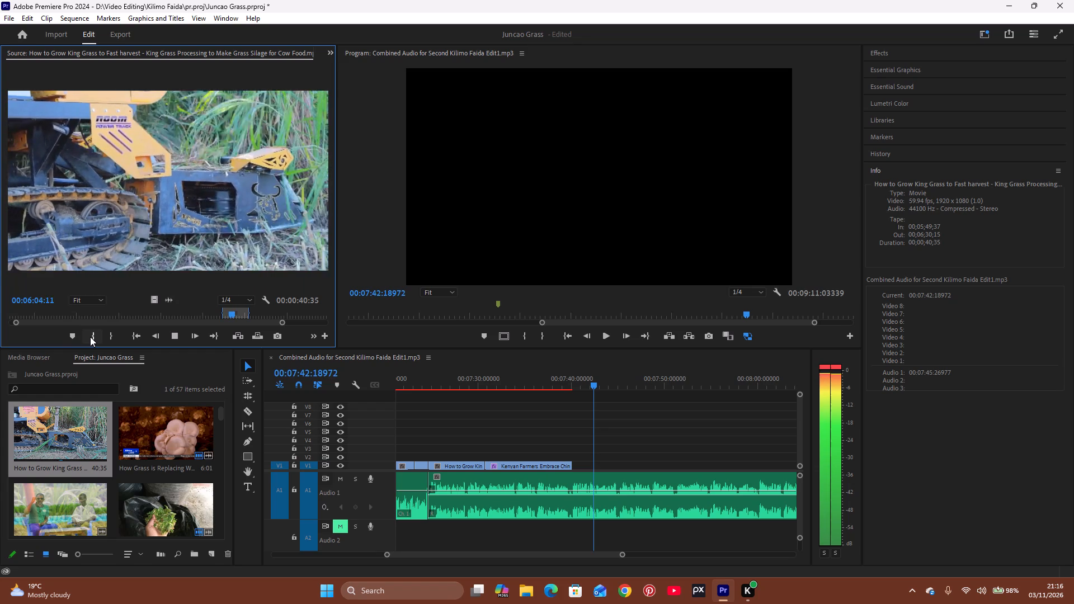
key("space")
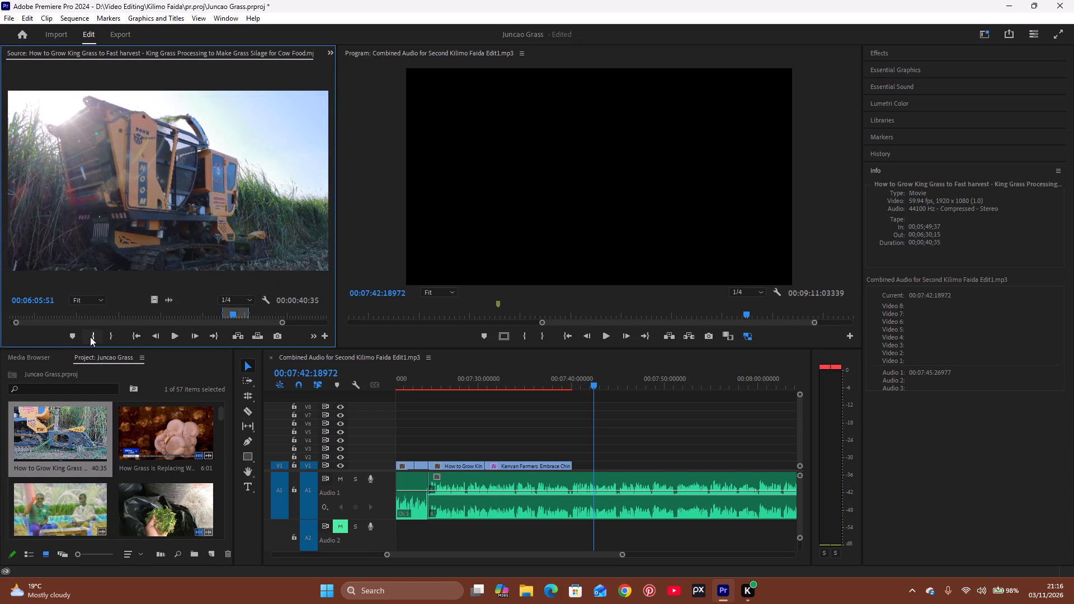
left_click(106, 336)
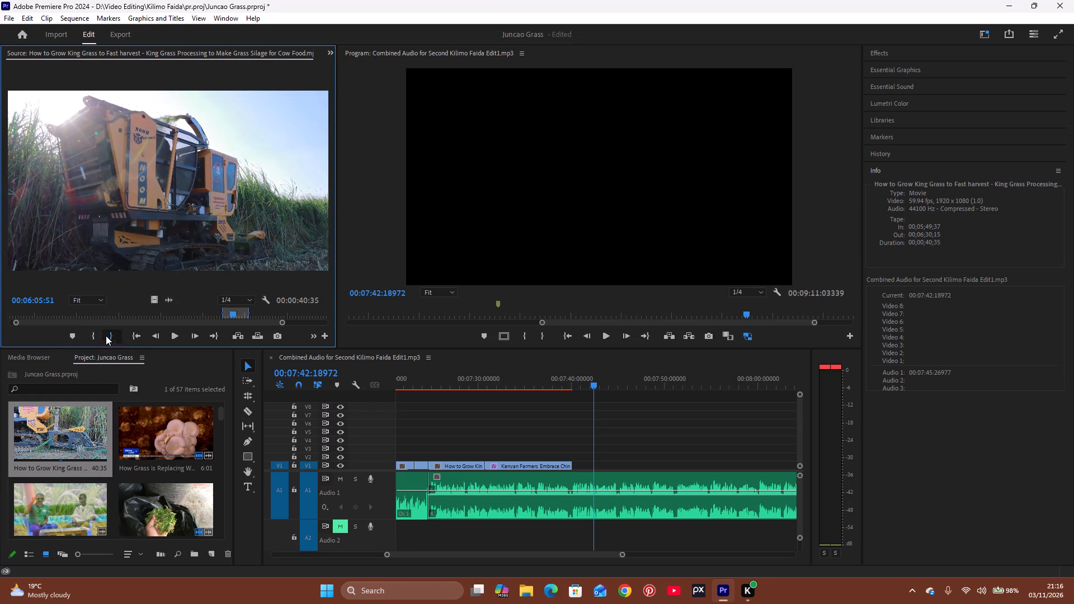
Place only the video of the marked King Grass range on V1 directly after the Kenyan Farmers clip.
left_click_drag(156, 300, 582, 465)
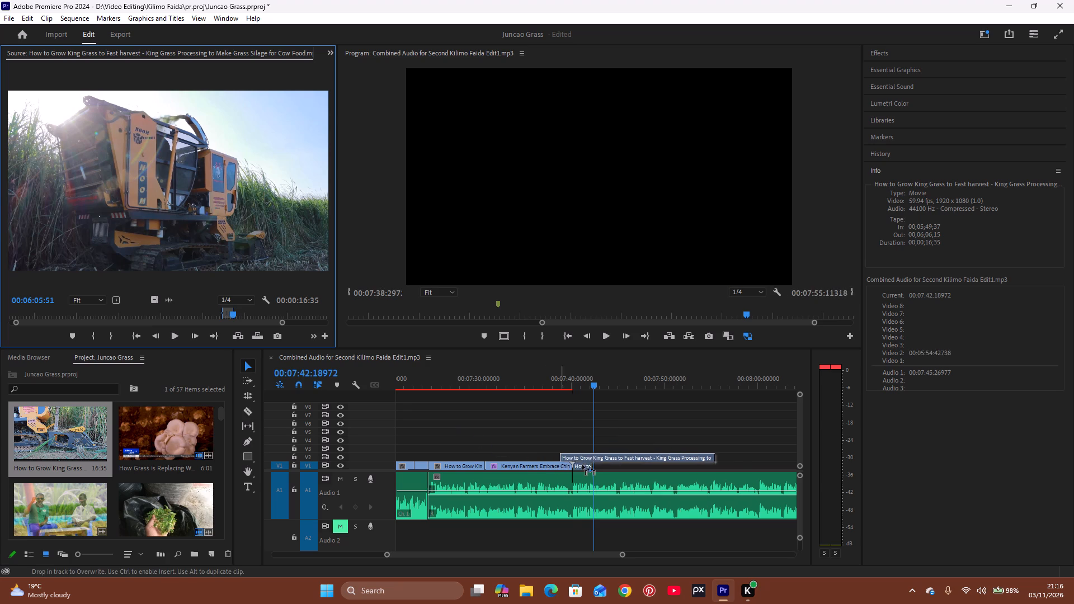
left_click_drag(582, 465, 573, 469)
Play back the timeline from about 00:07:39:24 to check the cut to the harvester footage against the narration.
left_click(568, 383)
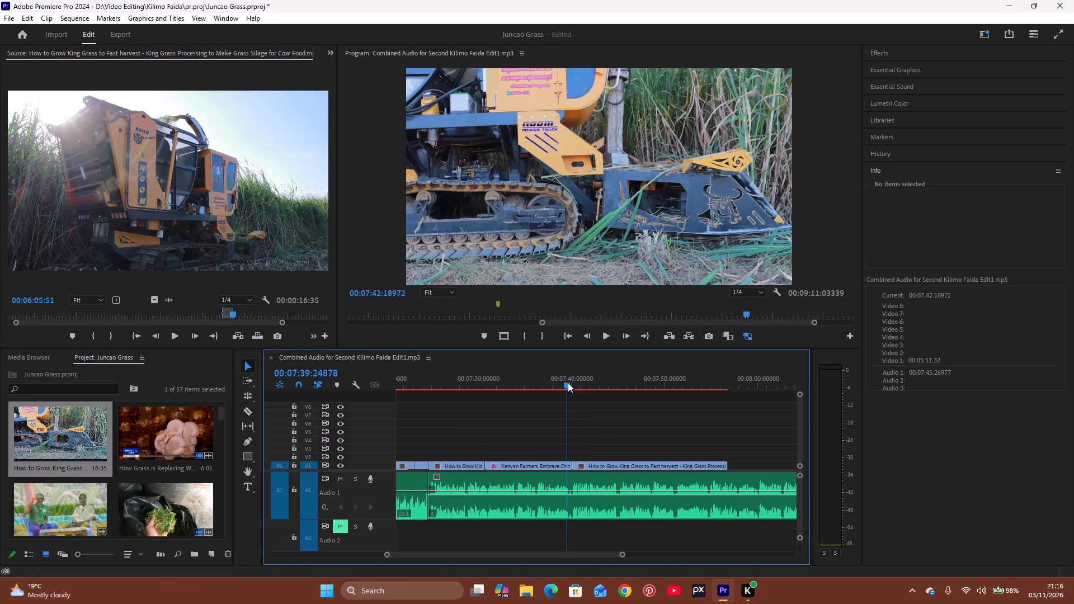
key("space")
key("space")
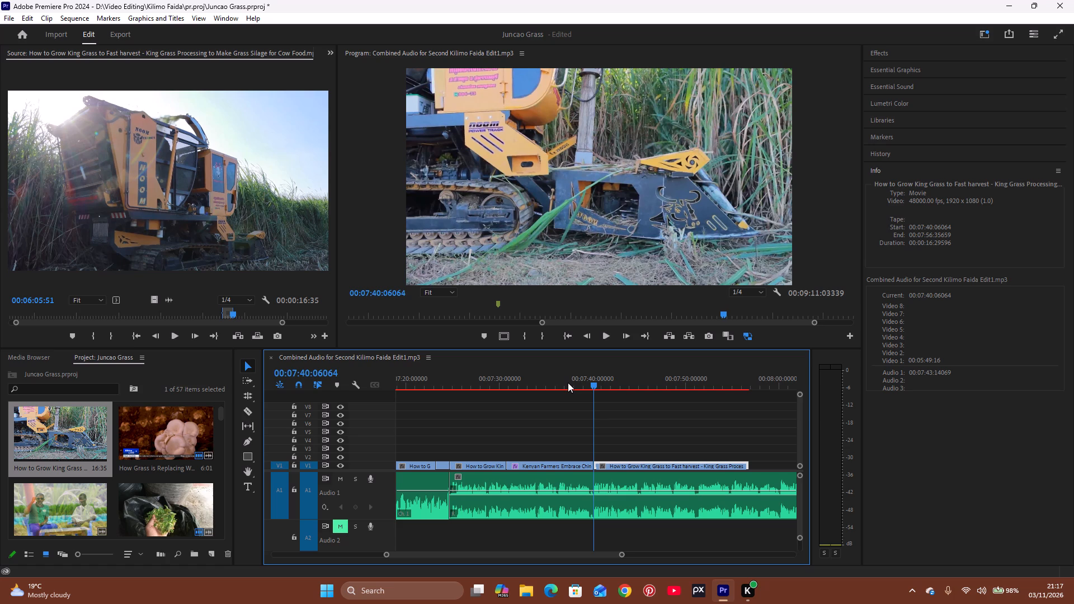
Play back the harvester footage from about 00:07:38 to 00:07:44 against the narration to find where the shot should change.
left_click(576, 384)
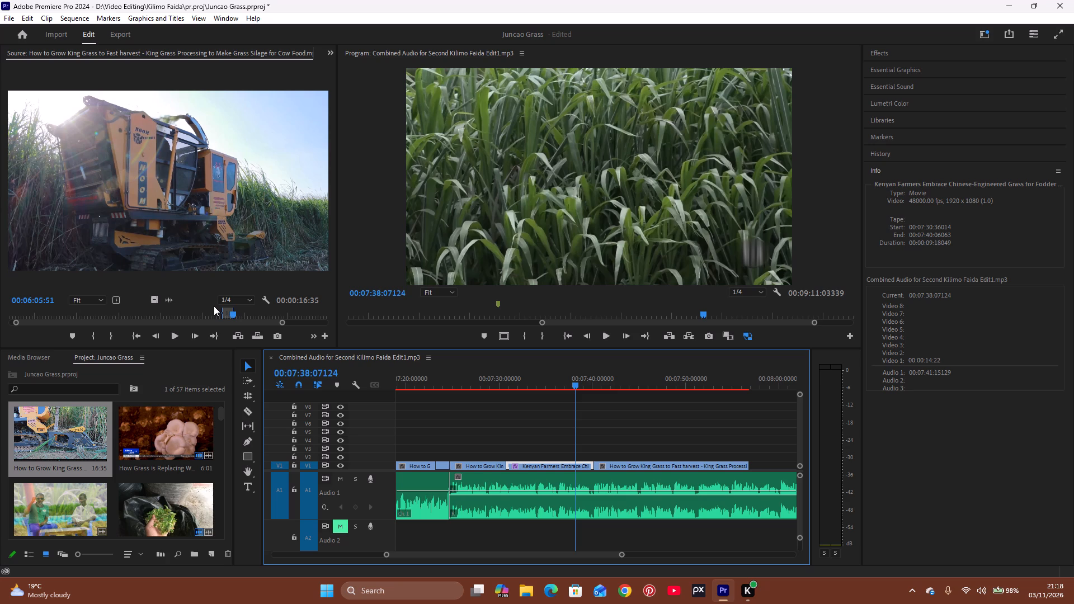
key("space")
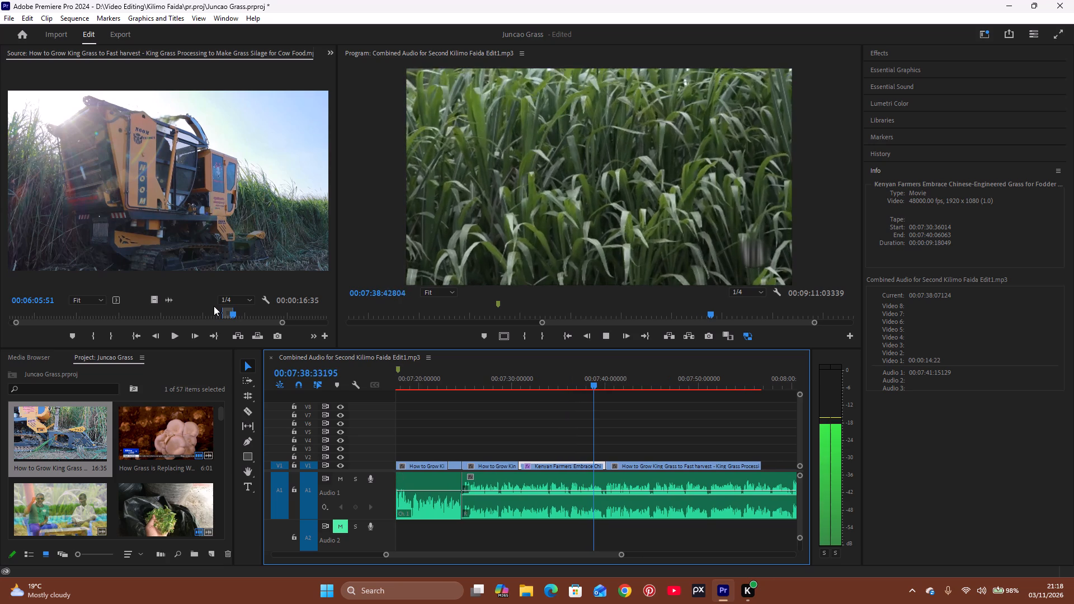
key("space")
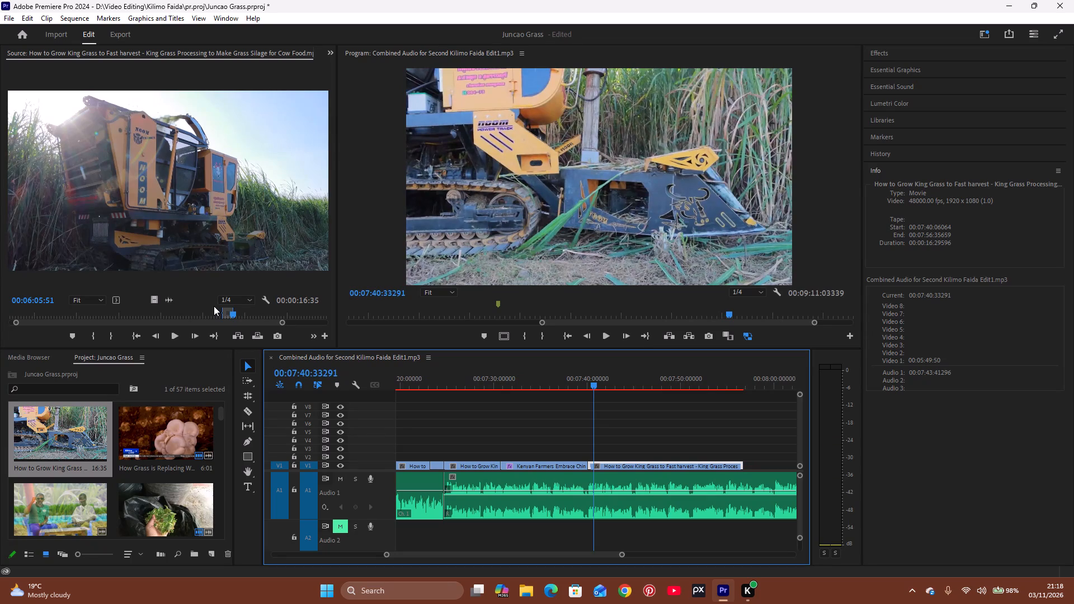
key("space")
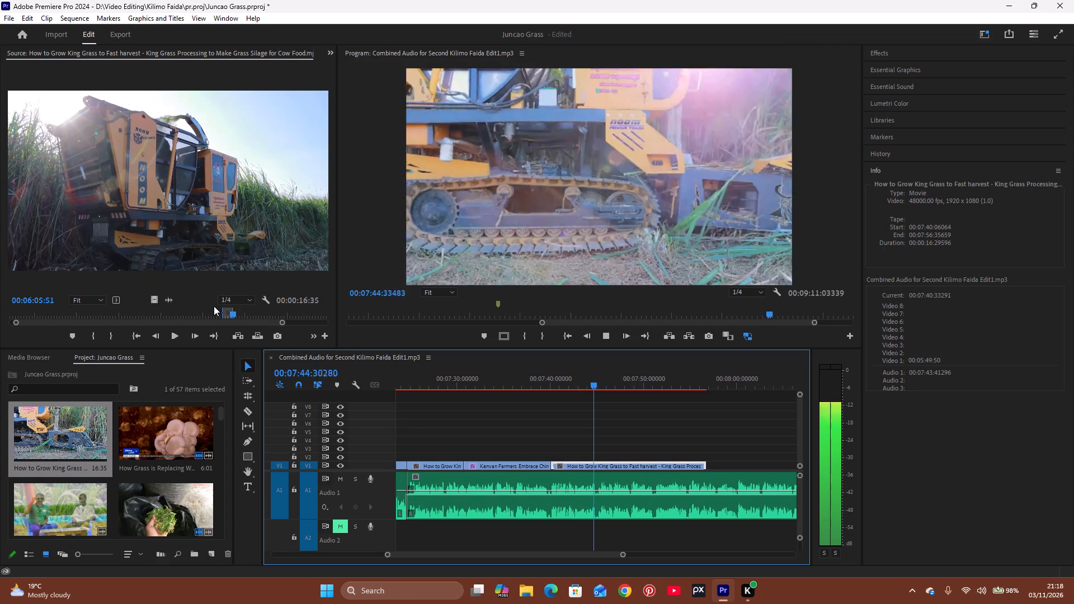
key("space")
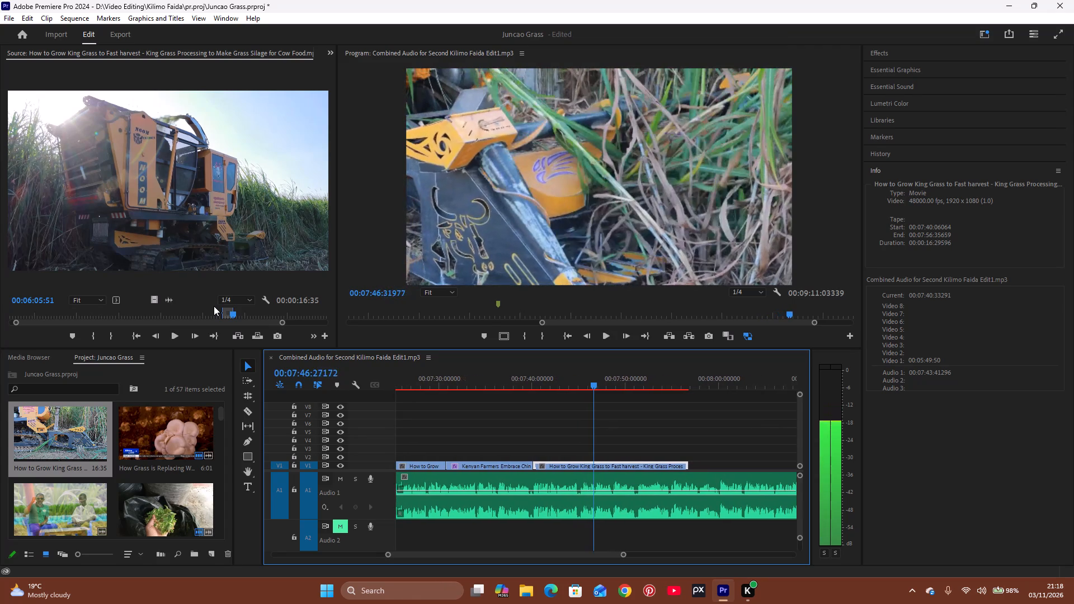
left_click(538, 385)
key("space")
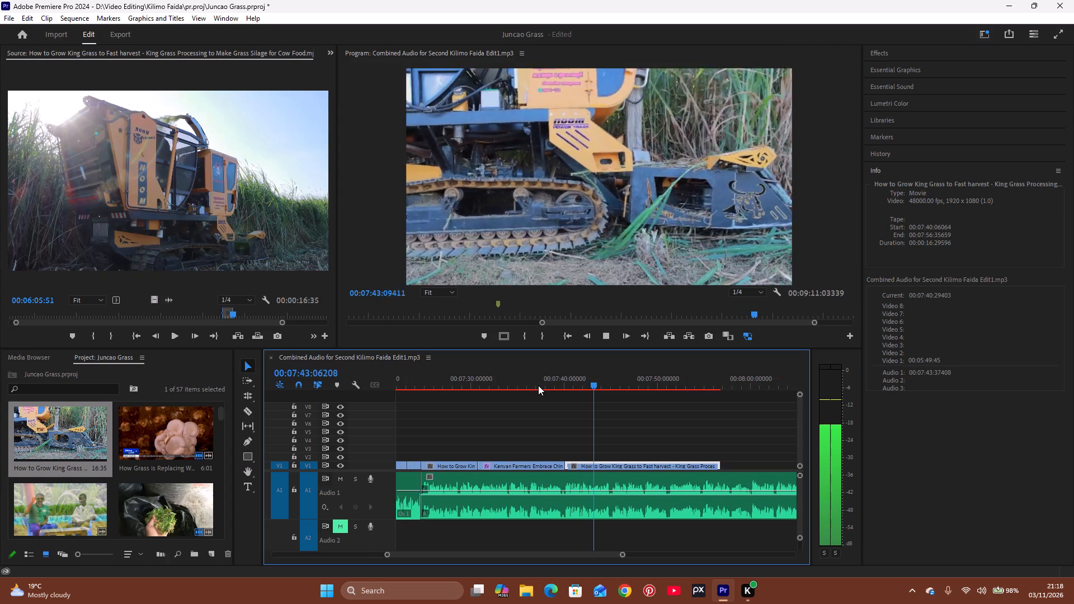
key("space")
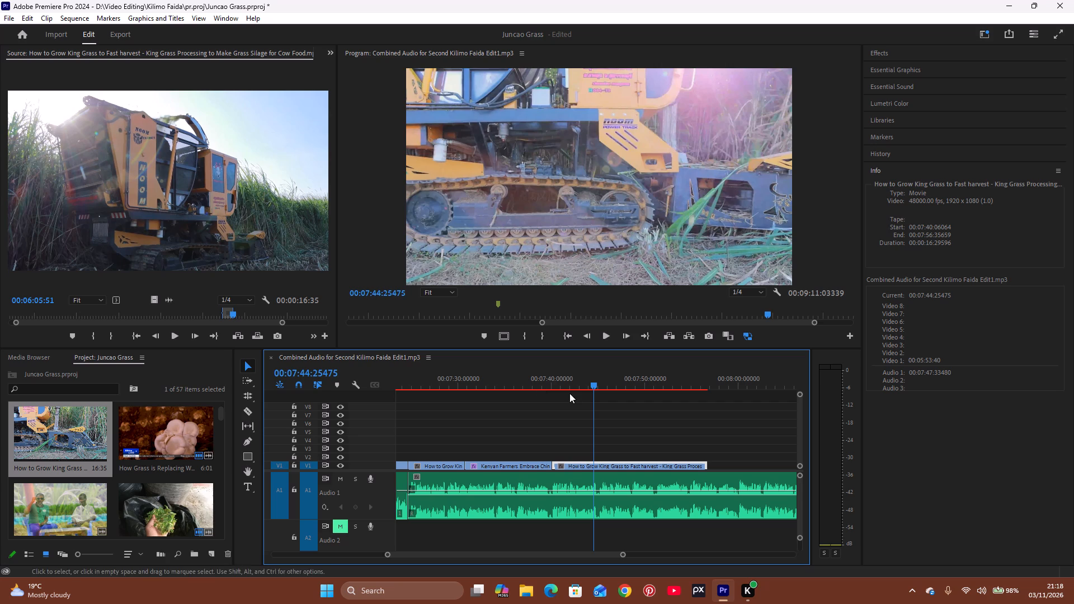
left_click(566, 388)
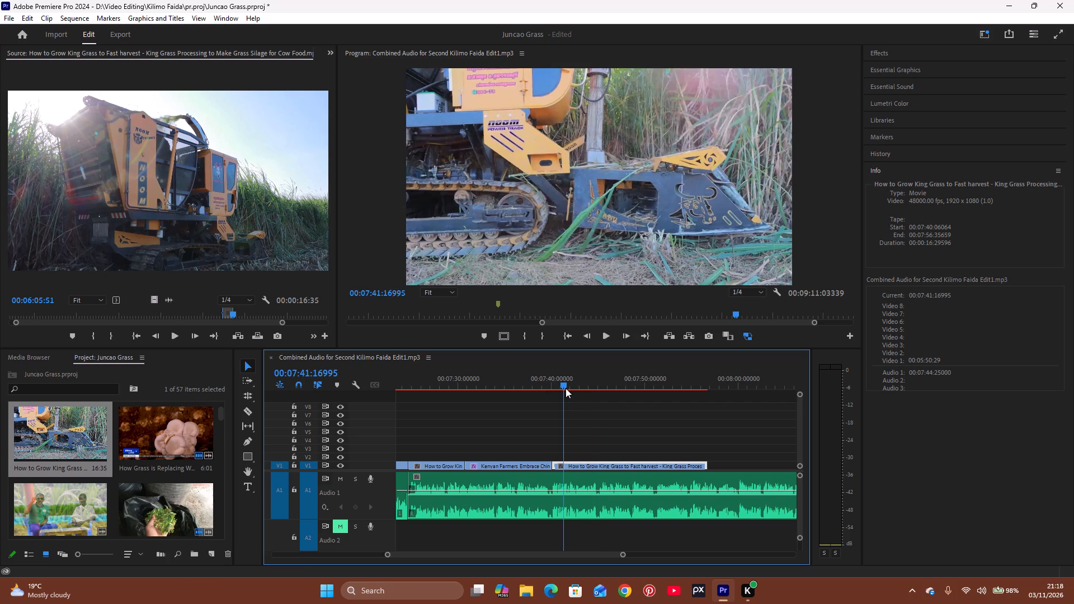
key("space")
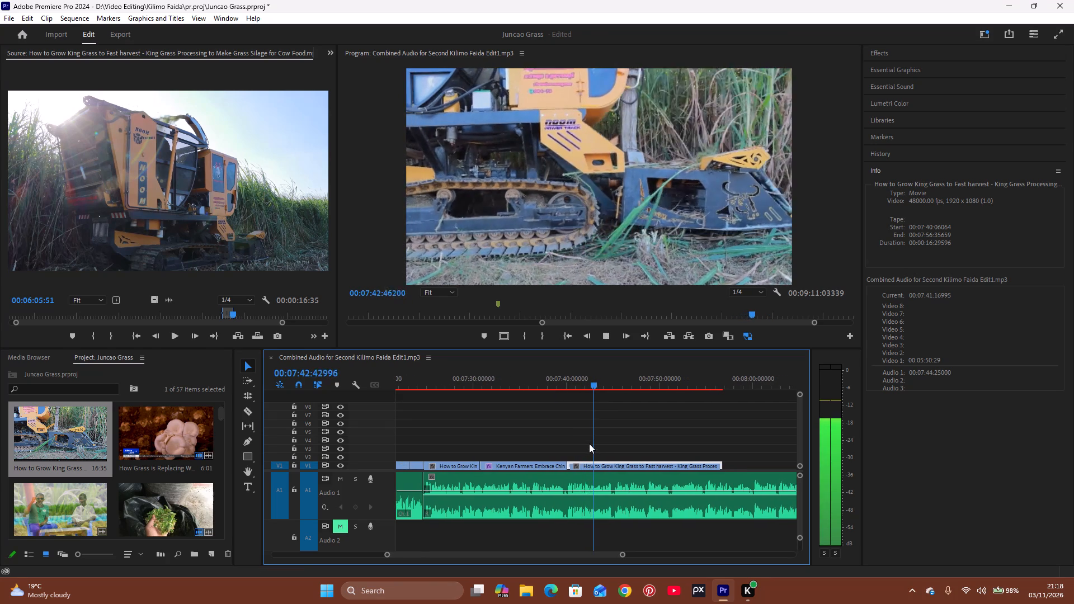
key("space")
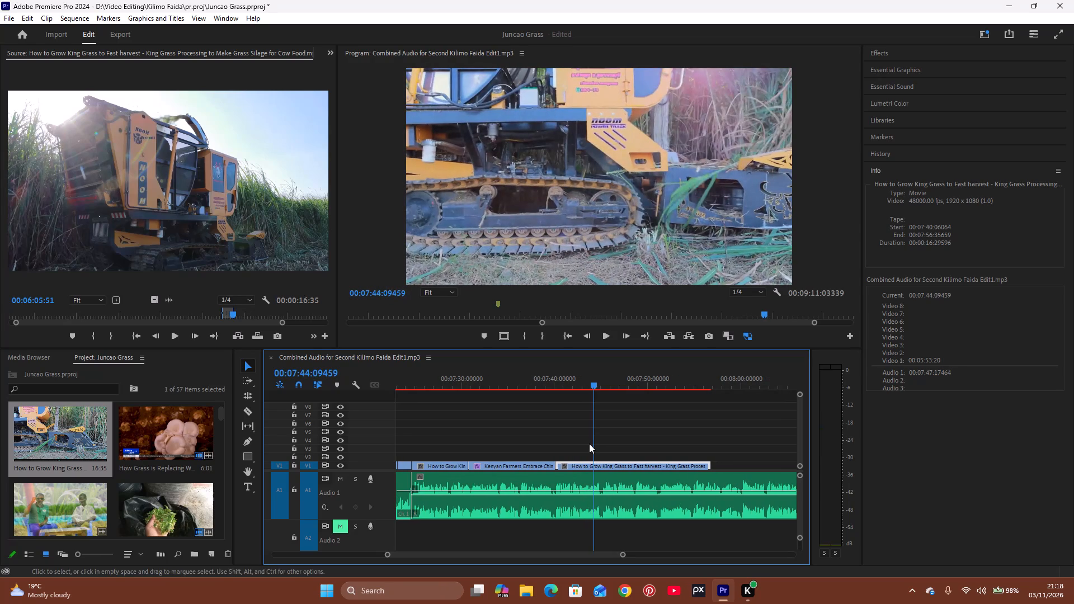
Trim the harvester clip's end to 00:07:44:09459 and place only the marked video of videoplayback.mp4 directly after it on V1.
scroll(205, 446, "up", 2)
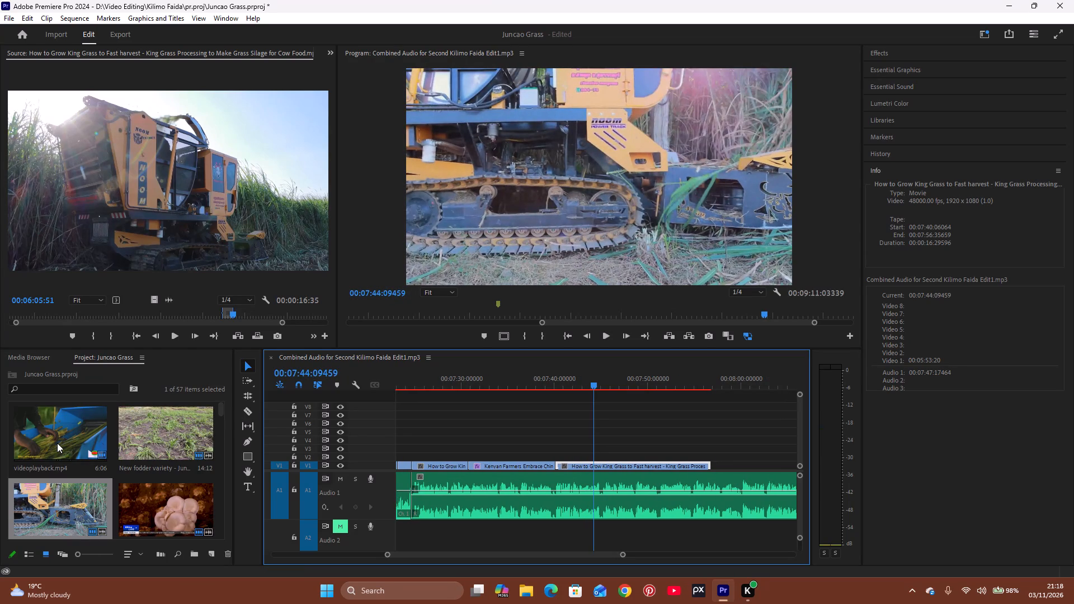
left_click(57, 443)
left_click(57, 443)
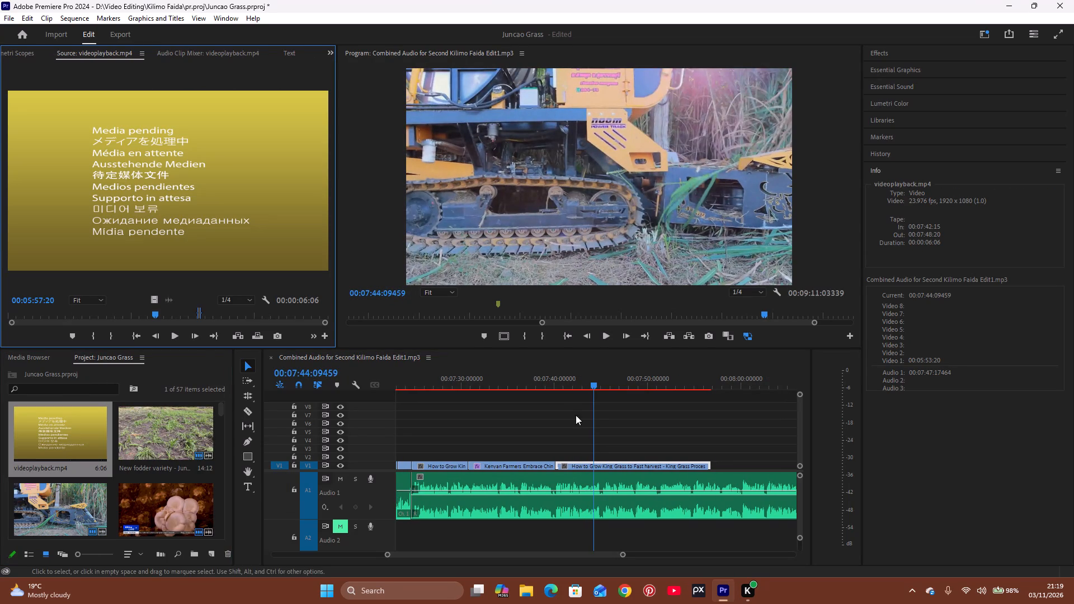
left_click_drag(706, 467, 589, 473)
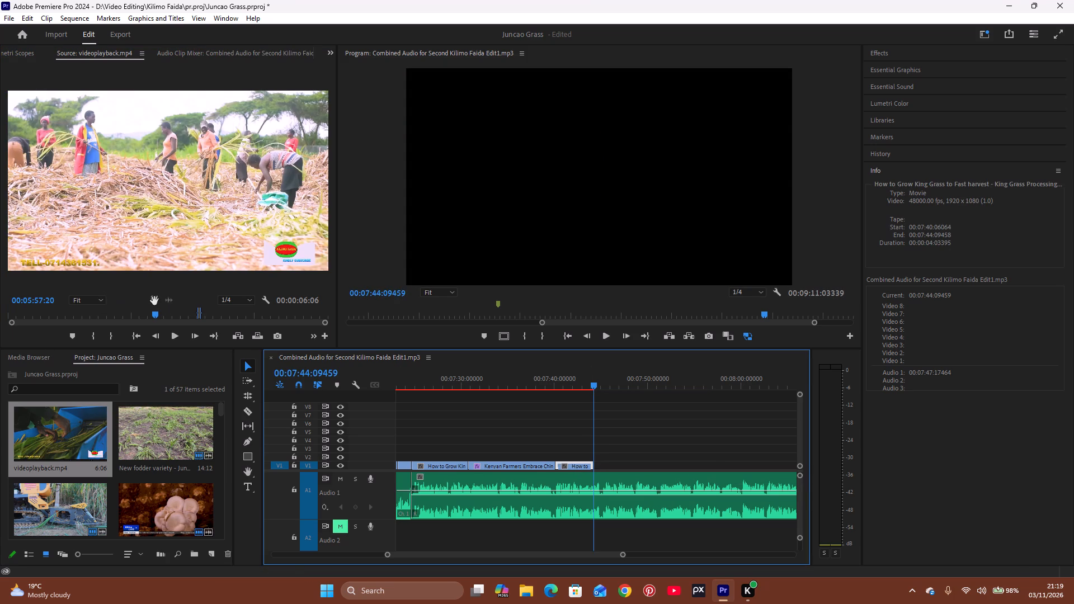
left_click_drag(154, 301, 594, 465)
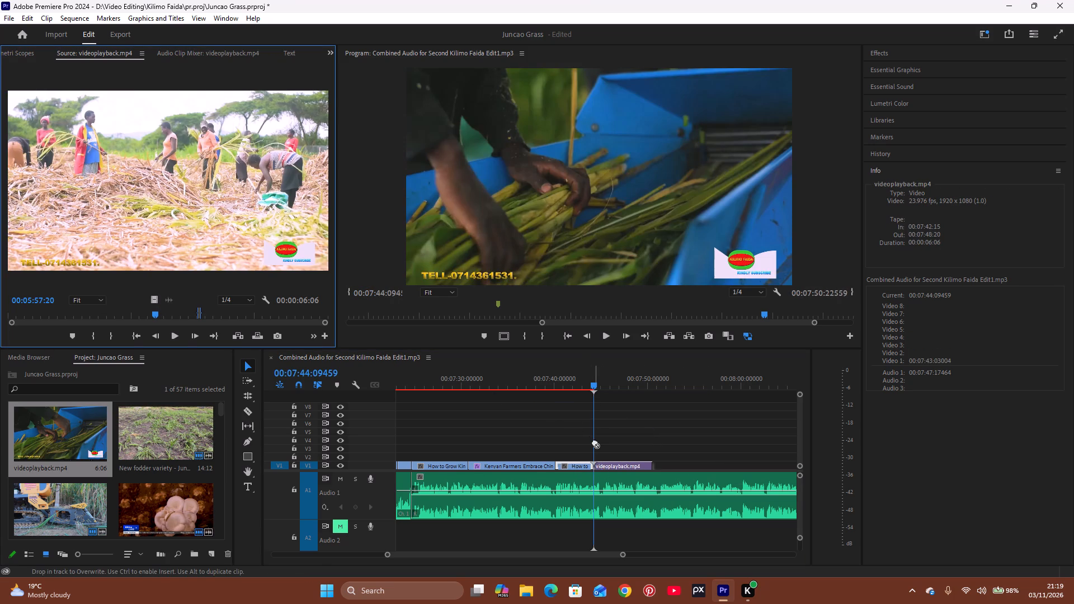
Play back the cut from the harvester clip to videoplayback.mp4 around 00:07:44 against the narration.
key("space")
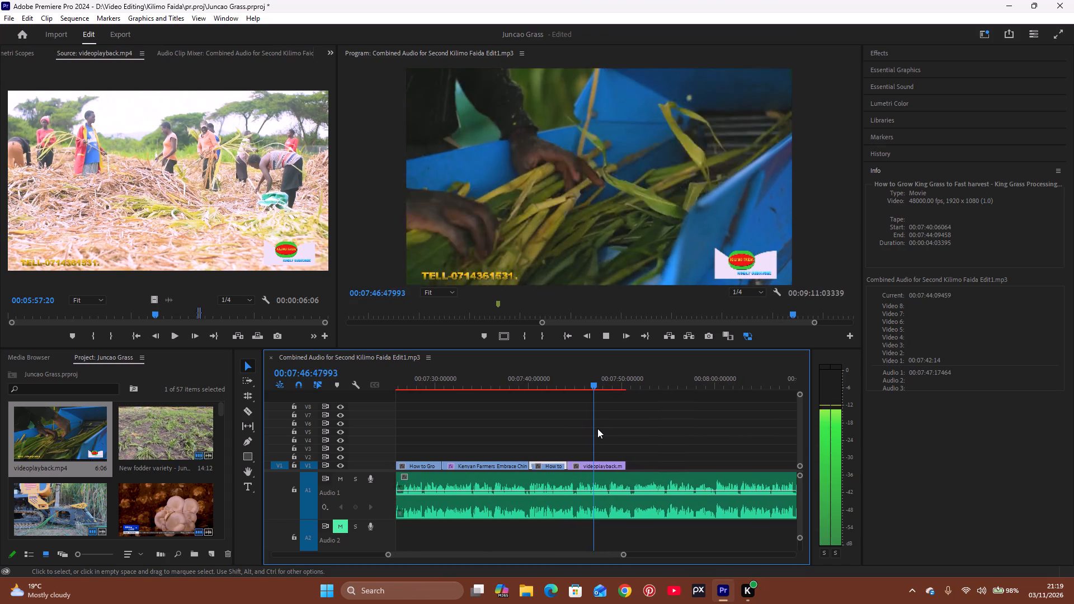
key("space")
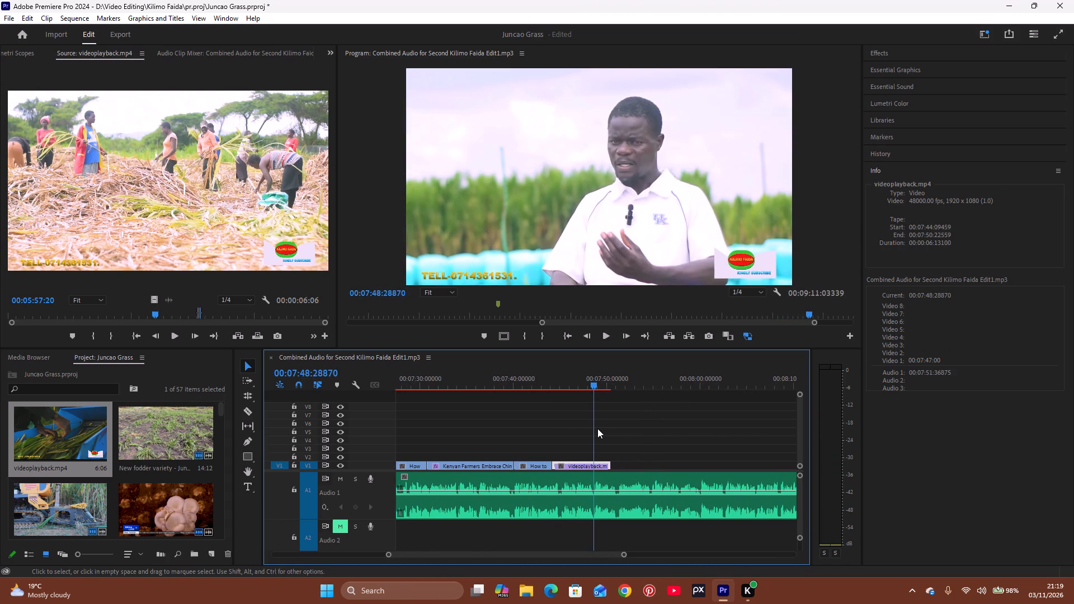
left_click(569, 377)
key("space")
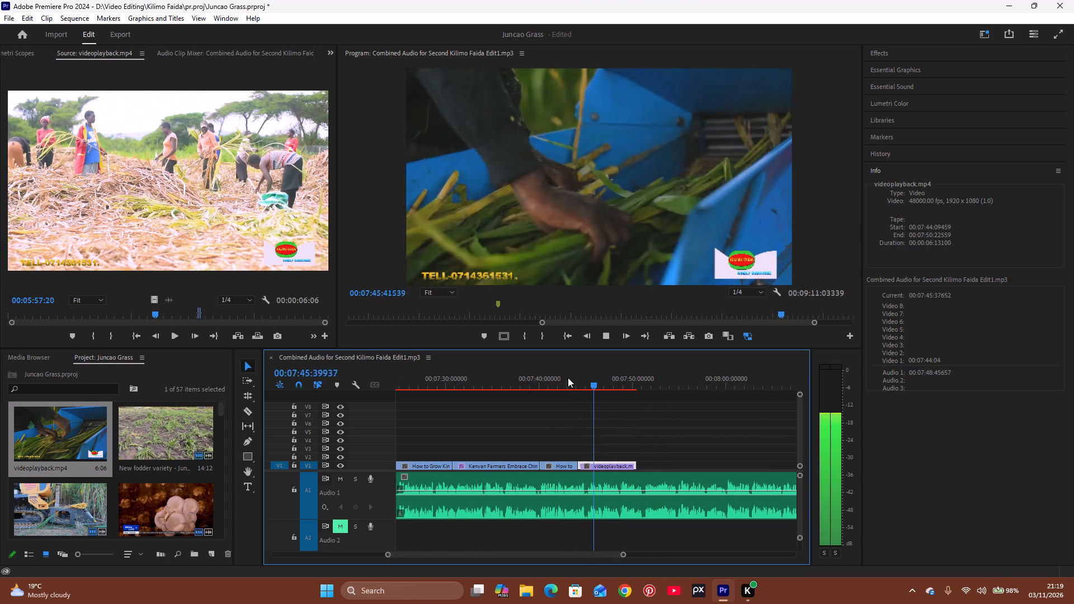
key("space")
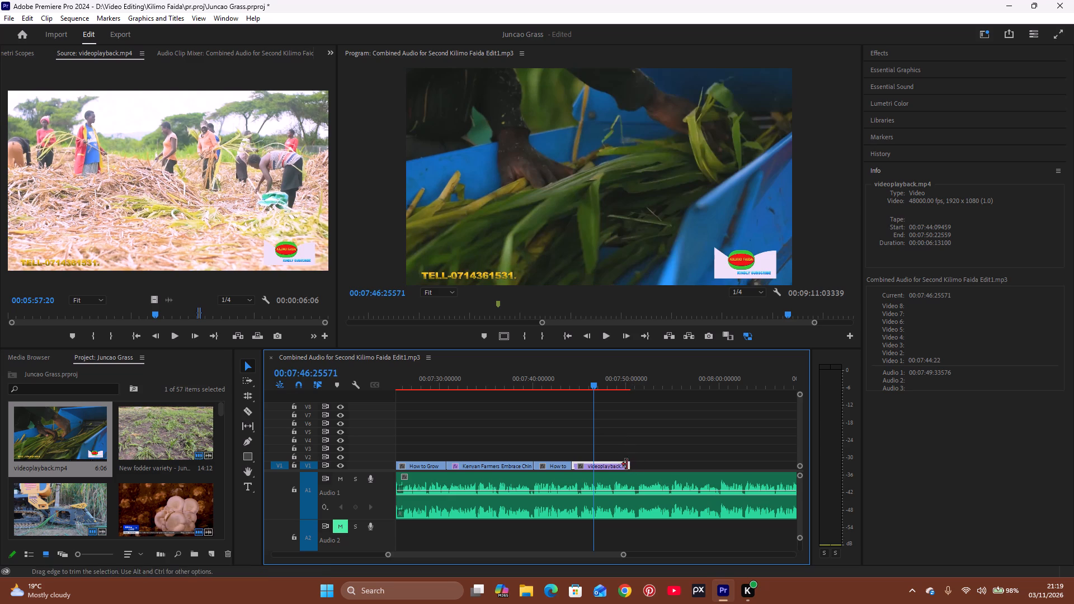
left_click(573, 390)
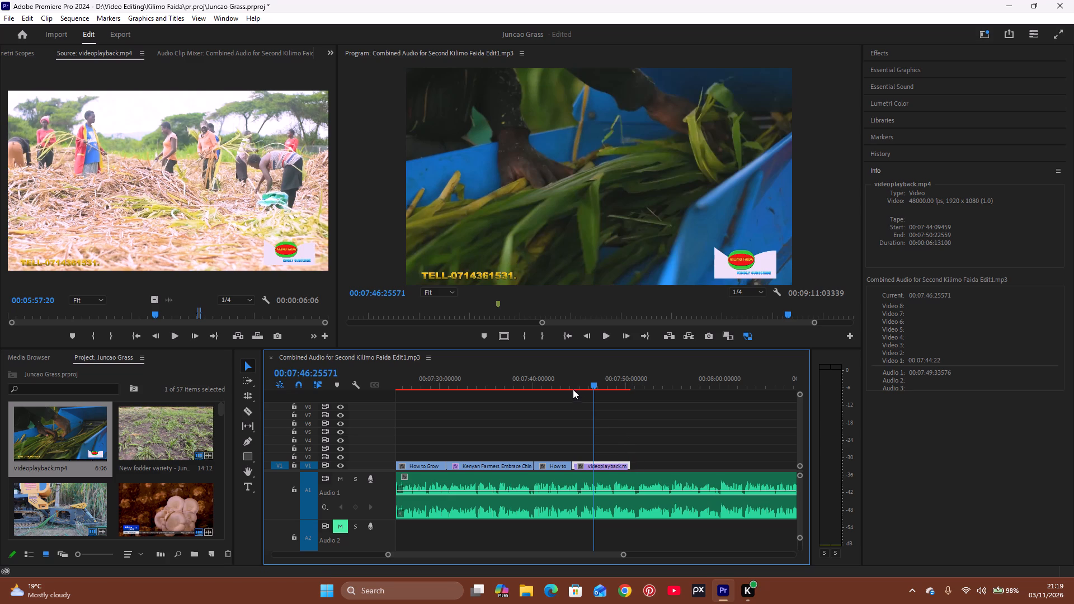
left_click(569, 383)
key("space")
key("space")
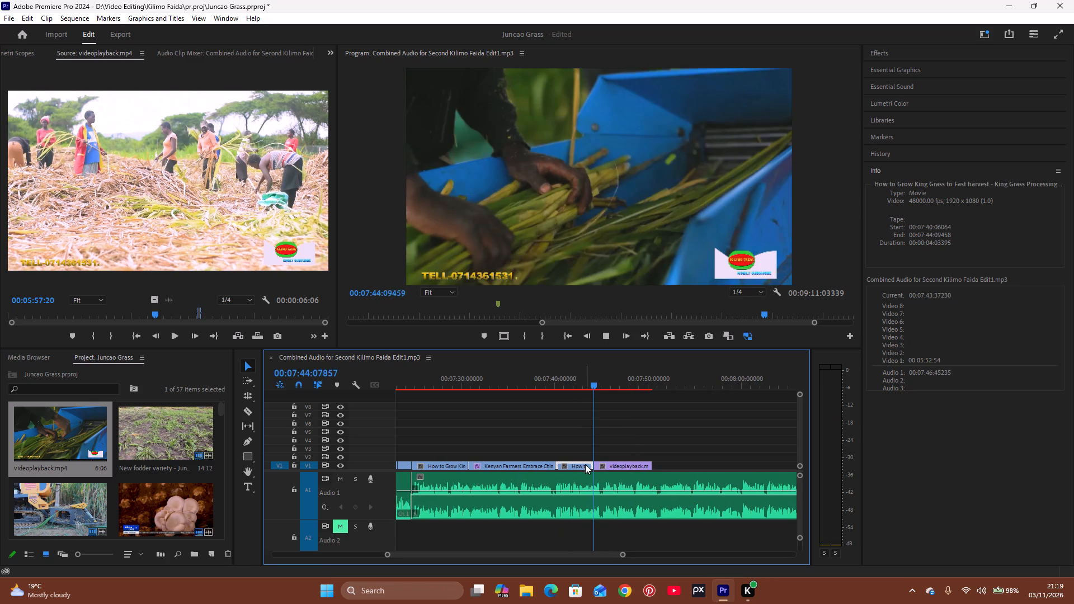
Shorten the harvester clip to end at 00:07:43:04606 and move the videoplayback.mp4 clip earlier to start at that point.
left_click(561, 389)
key("space")
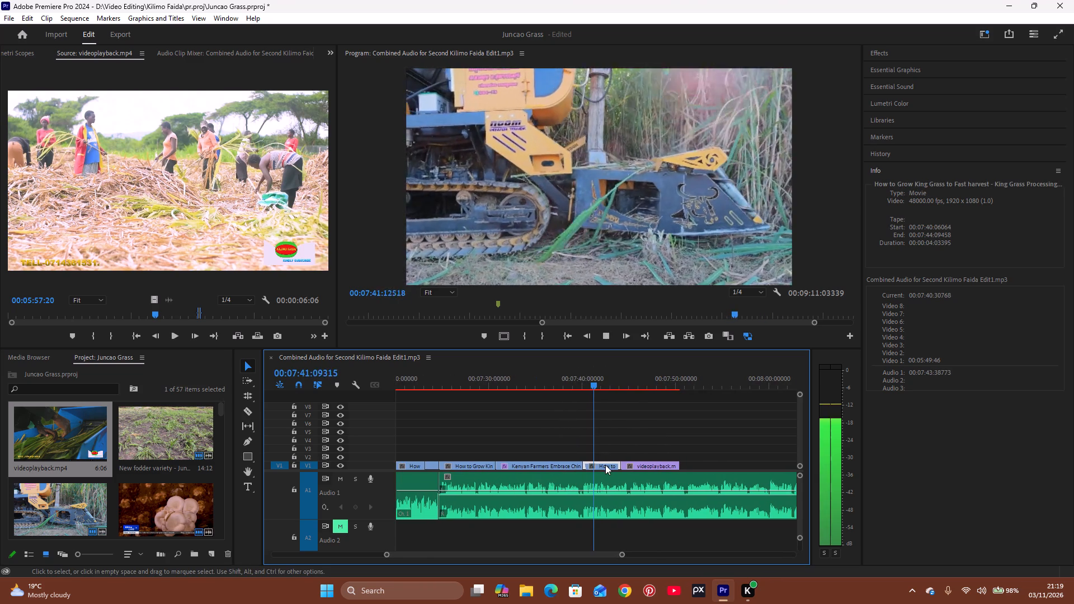
key("space")
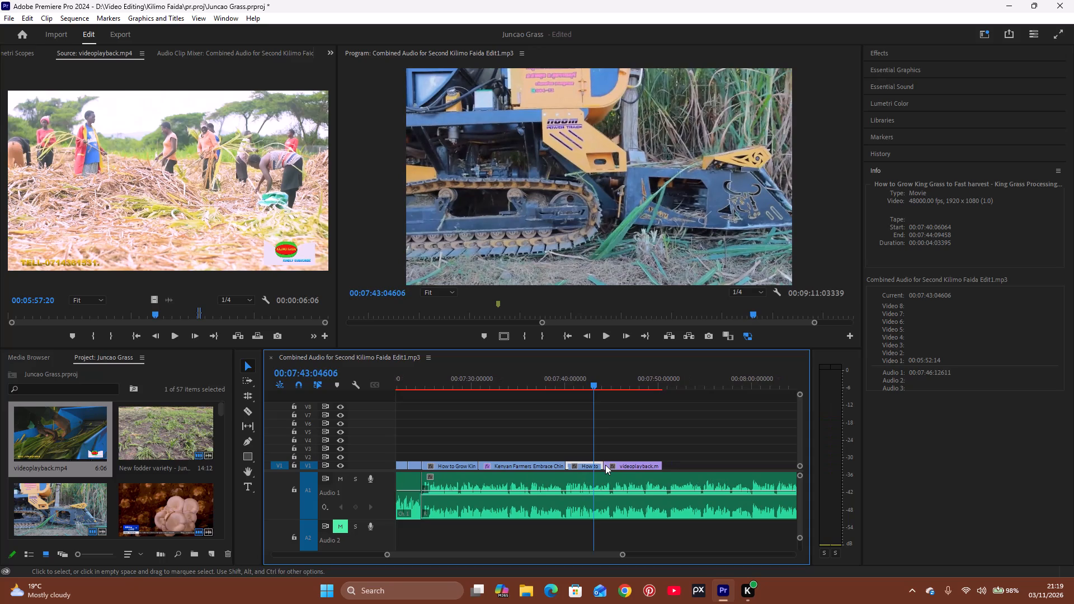
left_click_drag(600, 466, 595, 471)
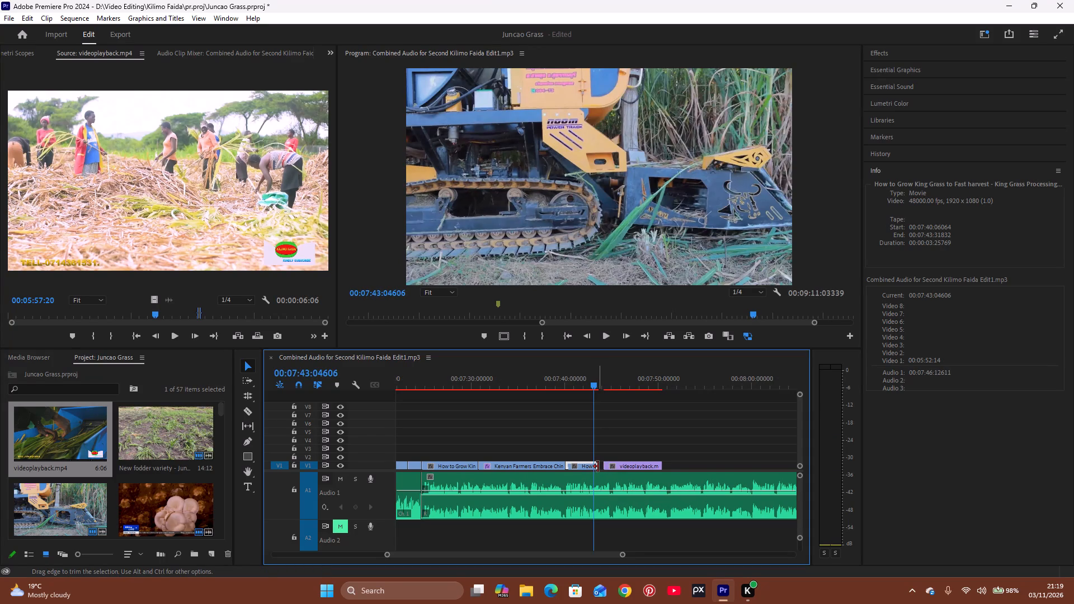
left_click_drag(598, 466, 595, 473)
left_click_drag(610, 467, 604, 470)
Trim the end of the videoplayback.mp4 clip on V1 to about 00:07:46:15960, following the narration.
key("space")
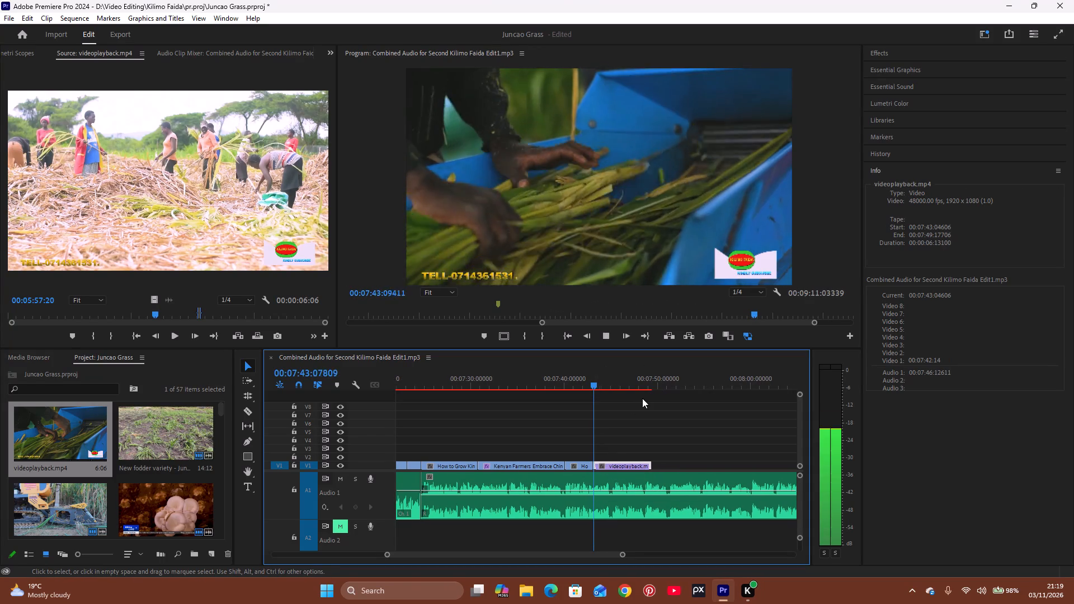
key("space")
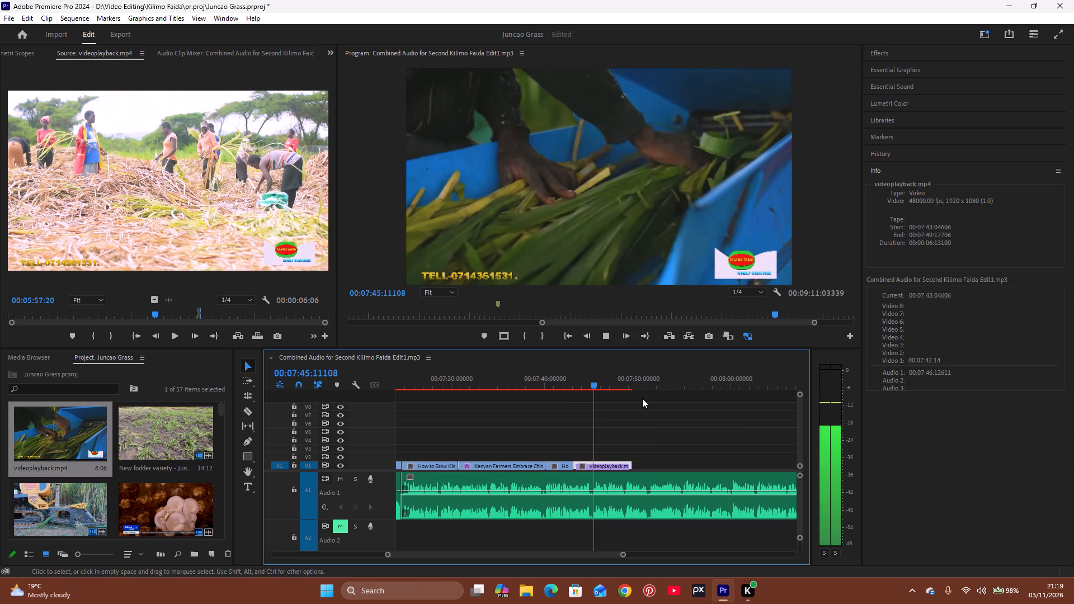
key("space")
key("space")
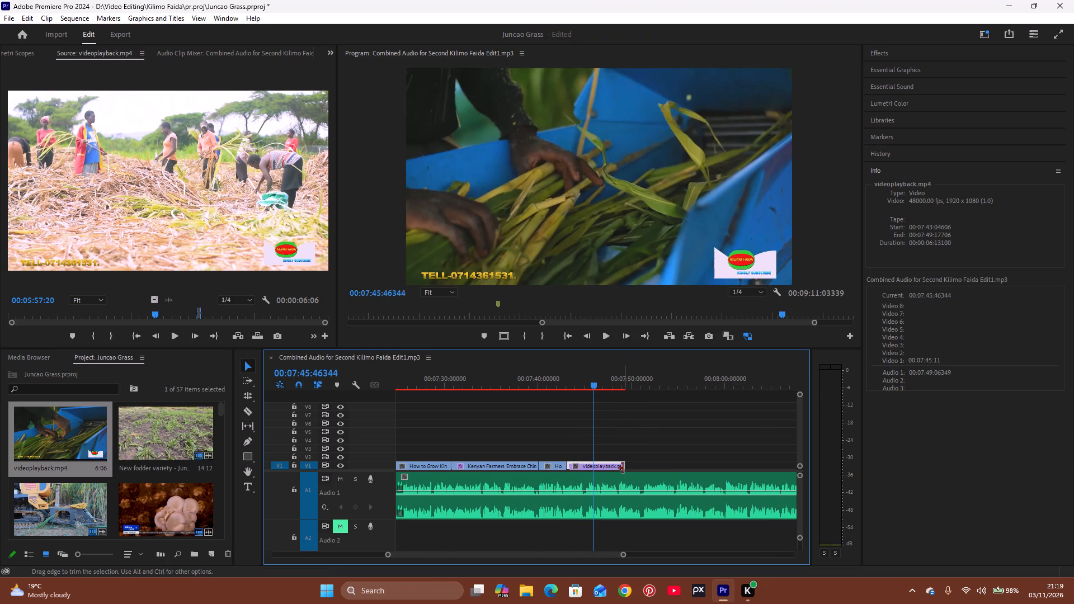
key("space")
key("space")
left_click_drag(623, 468, 598, 476)
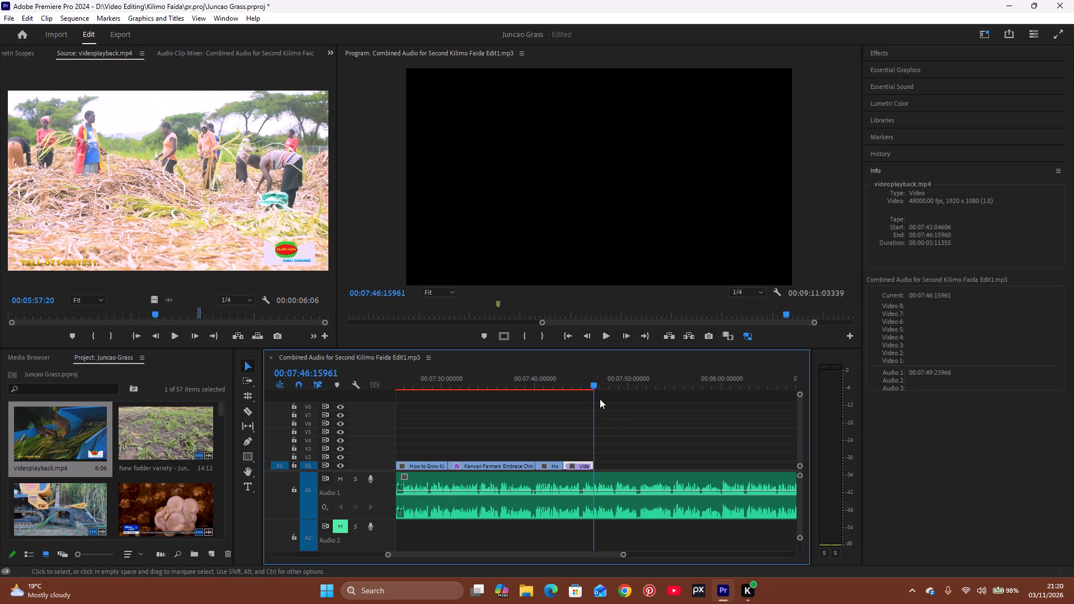
Play back the trimmed videoplayback.mp4 clip from about 00:07:44:14144 against the narration.
left_click(576, 383)
key("space")
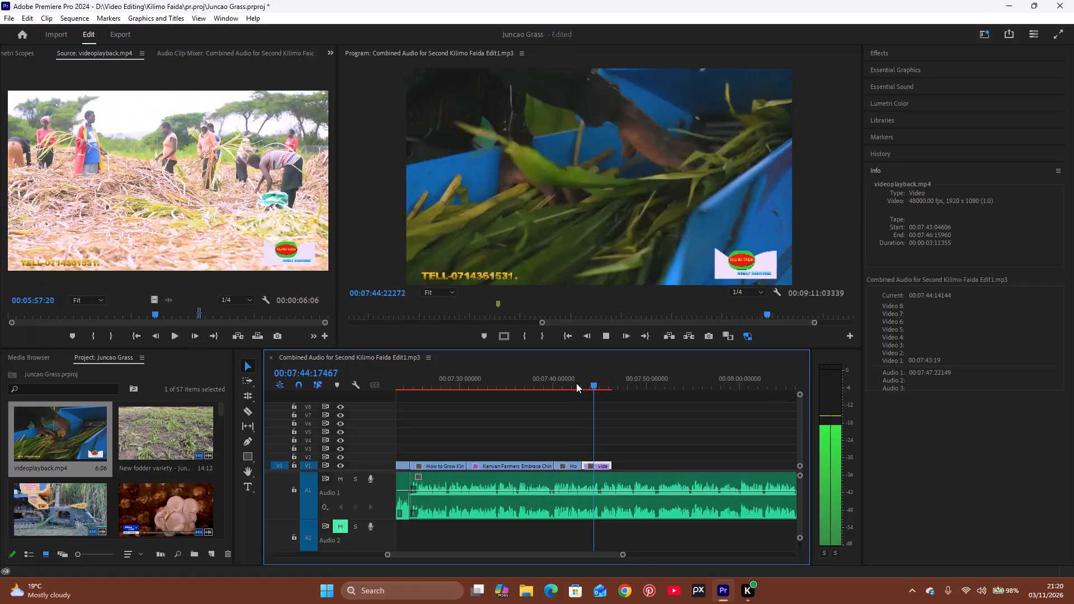
key("space")
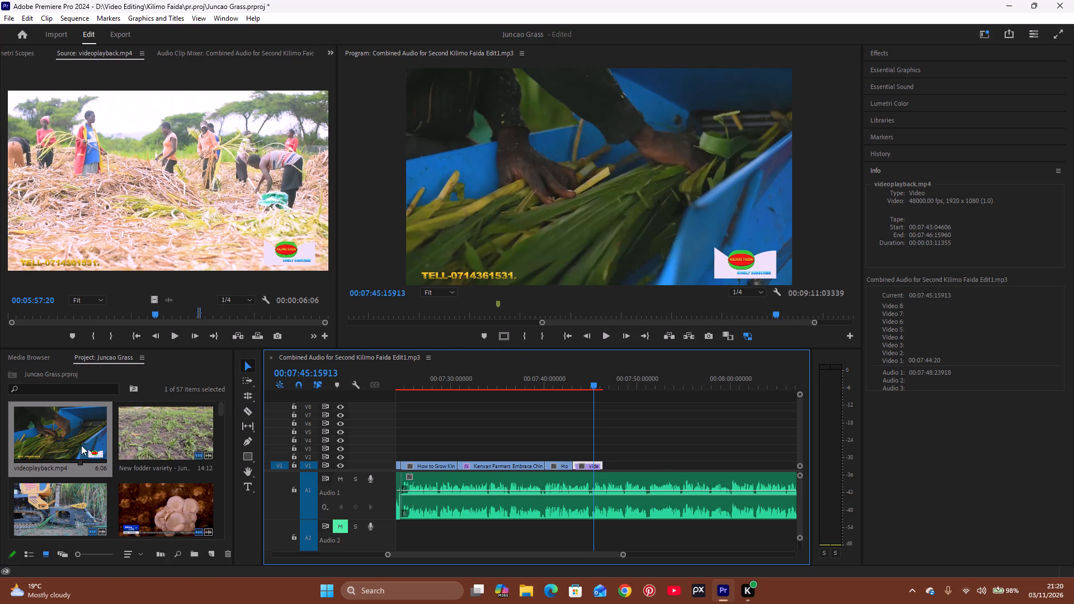
Browse the project footage and open the How to Grow King Grass to Fast harvest video as a source.
scroll(81, 446, "down", 4)
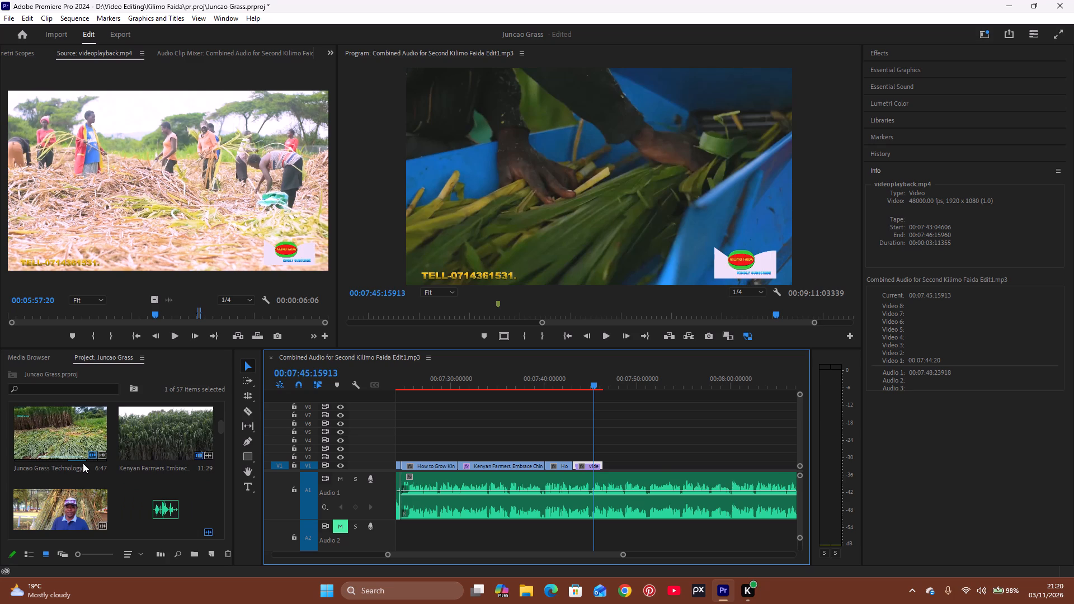
scroll(83, 463, "down", 3)
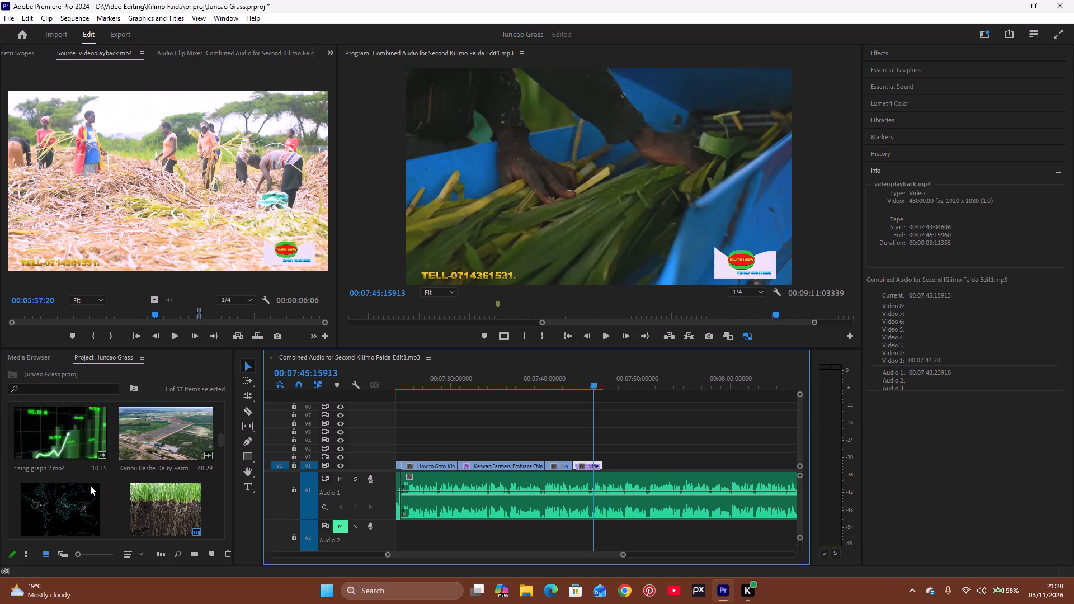
scroll(91, 490, "up", 1)
scroll(91, 490, "down", 1)
scroll(92, 490, "up", 9)
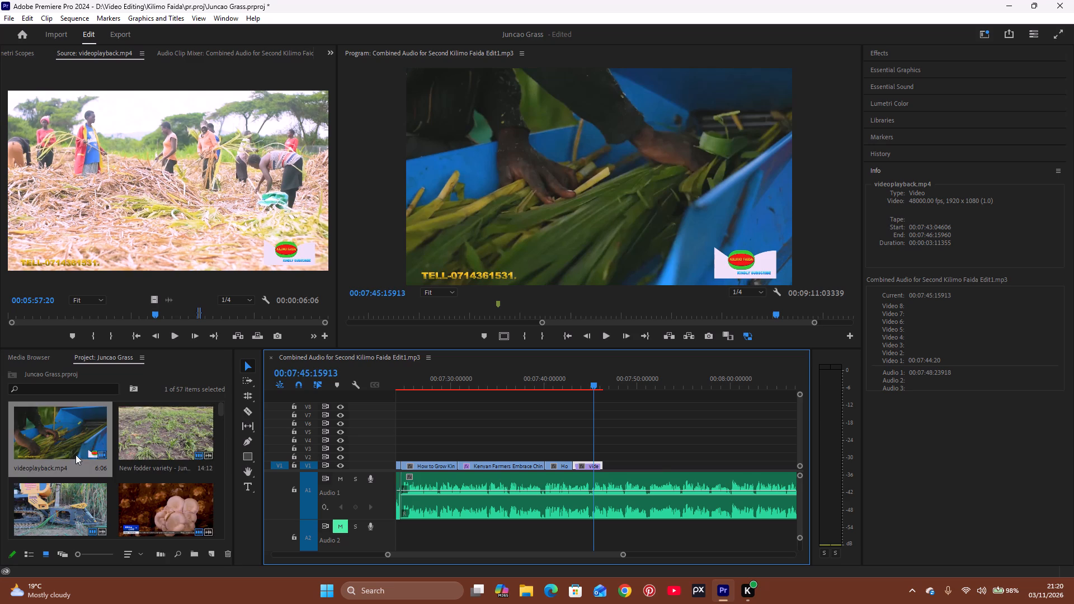
scroll(81, 468, "up", 3)
double_click(79, 518)
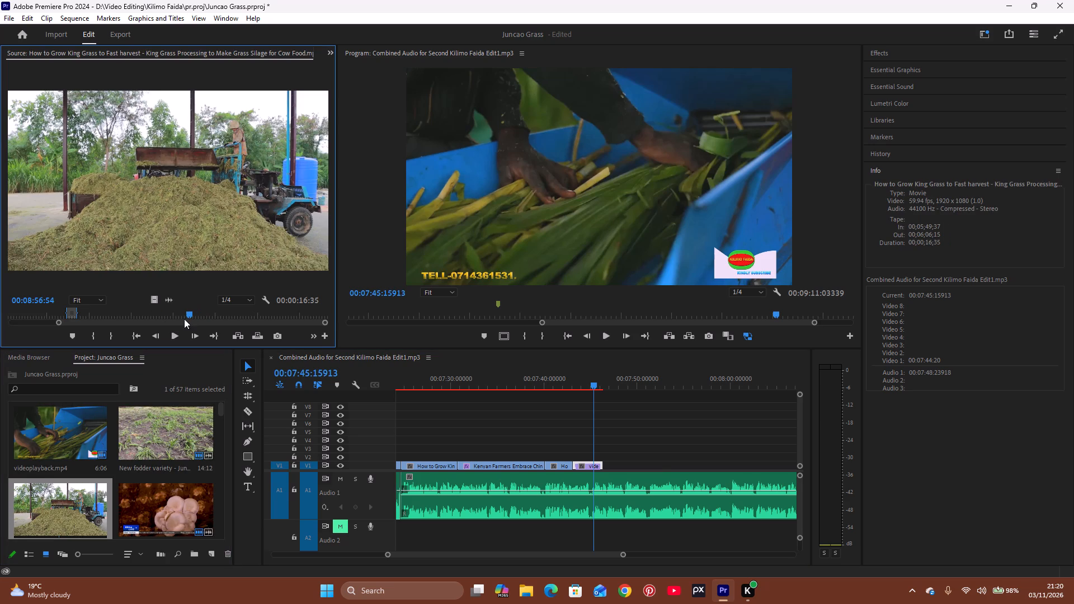
Mark the green bale-wrapping shot in the King Grass source from 00;10;13;16 to 00;10;20;54.
left_click_drag(190, 314, 202, 316)
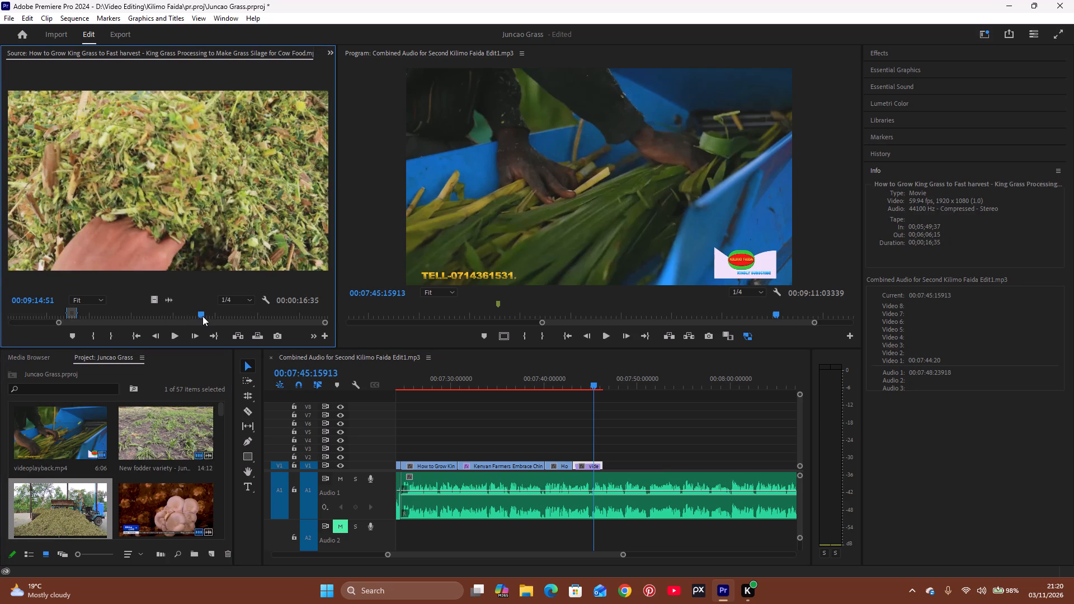
left_click_drag(202, 316, 247, 311)
left_click_drag(243, 313, 241, 314)
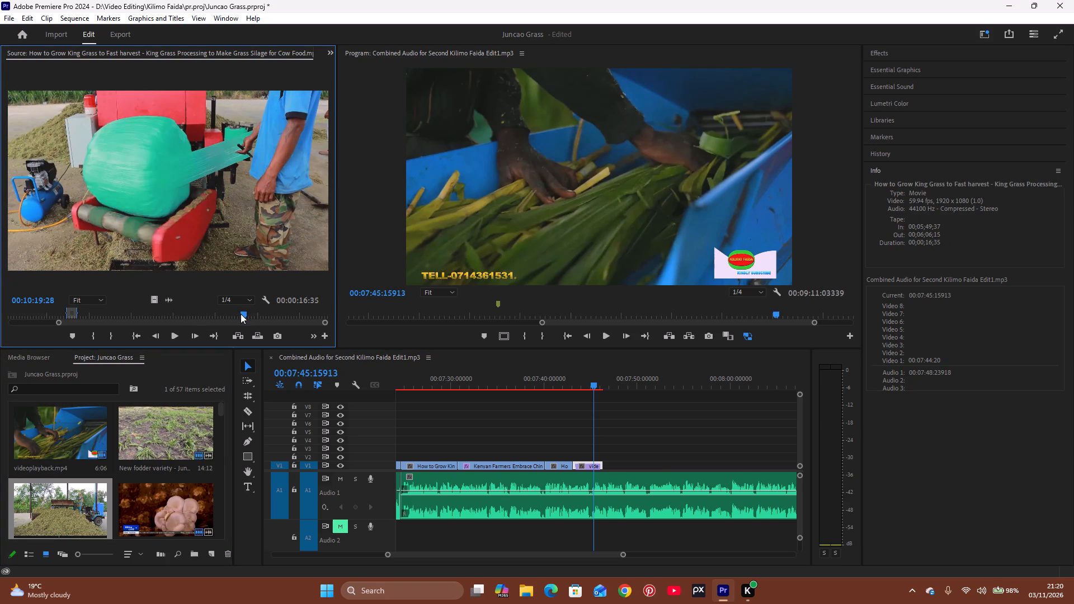
left_click_drag(241, 314, 234, 319)
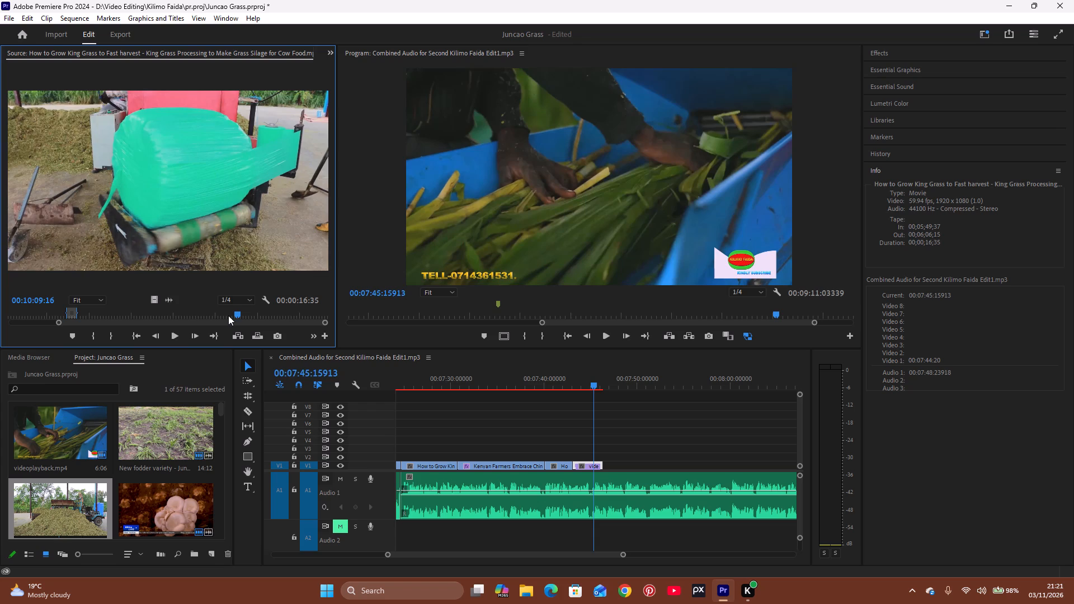
left_click(228, 315)
left_click(230, 314)
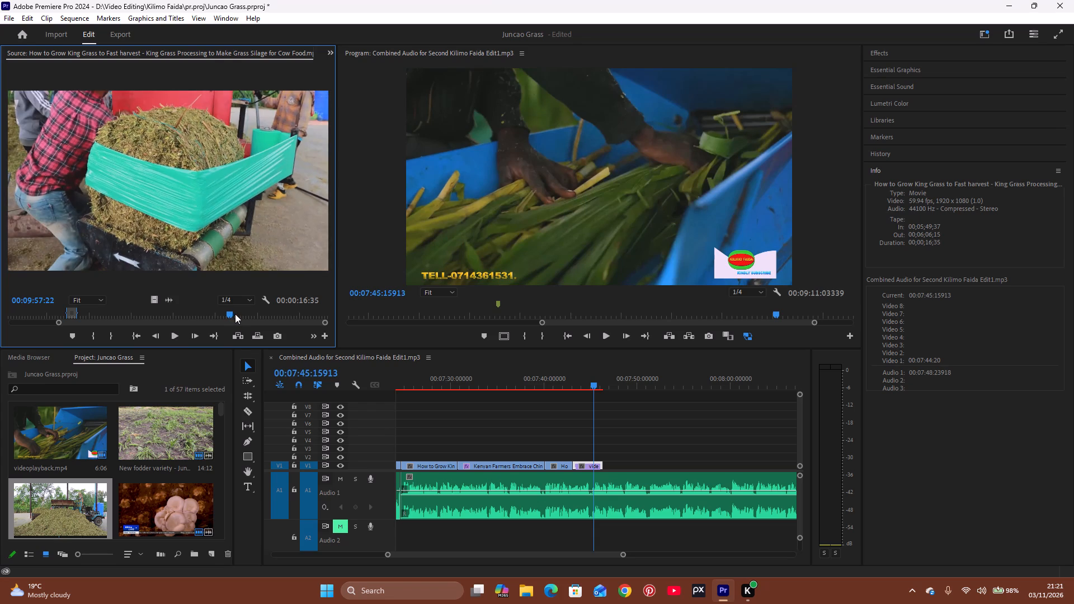
left_click(234, 314)
left_click(241, 314)
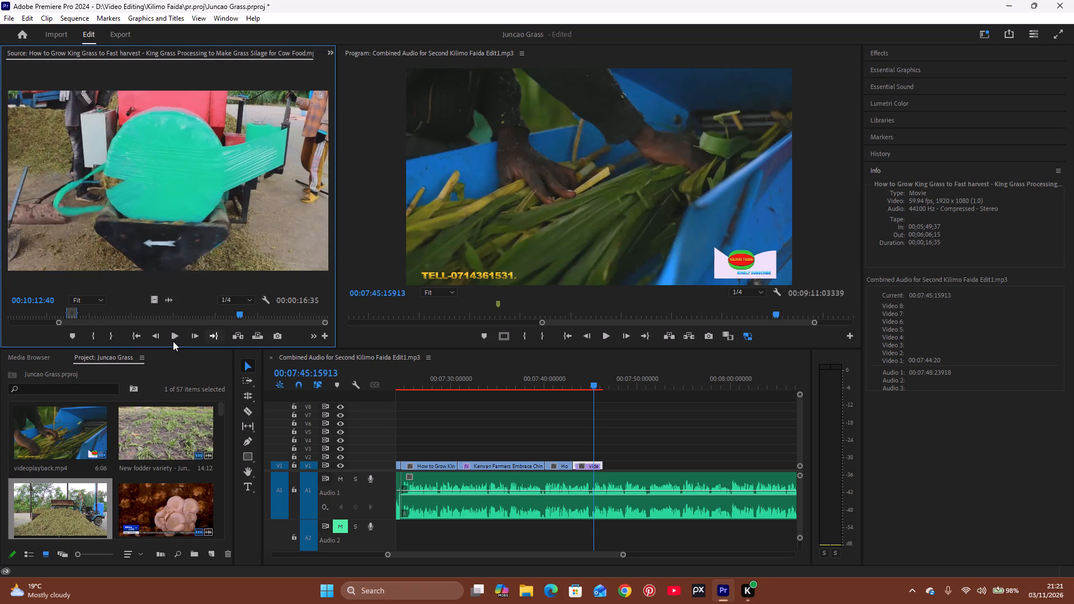
left_click(96, 339)
key("space")
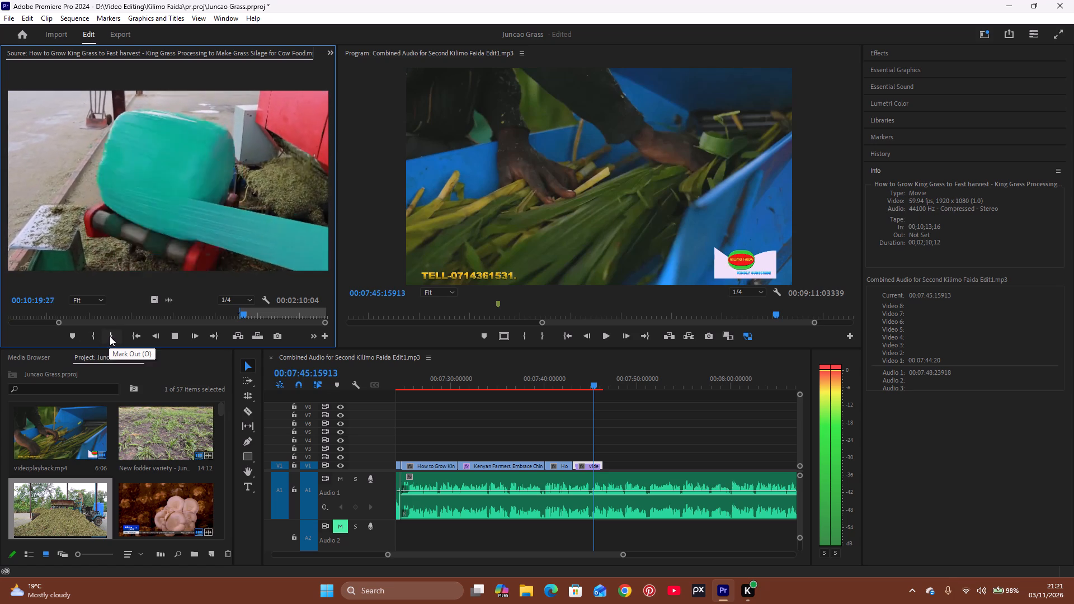
key("space")
left_click(110, 336)
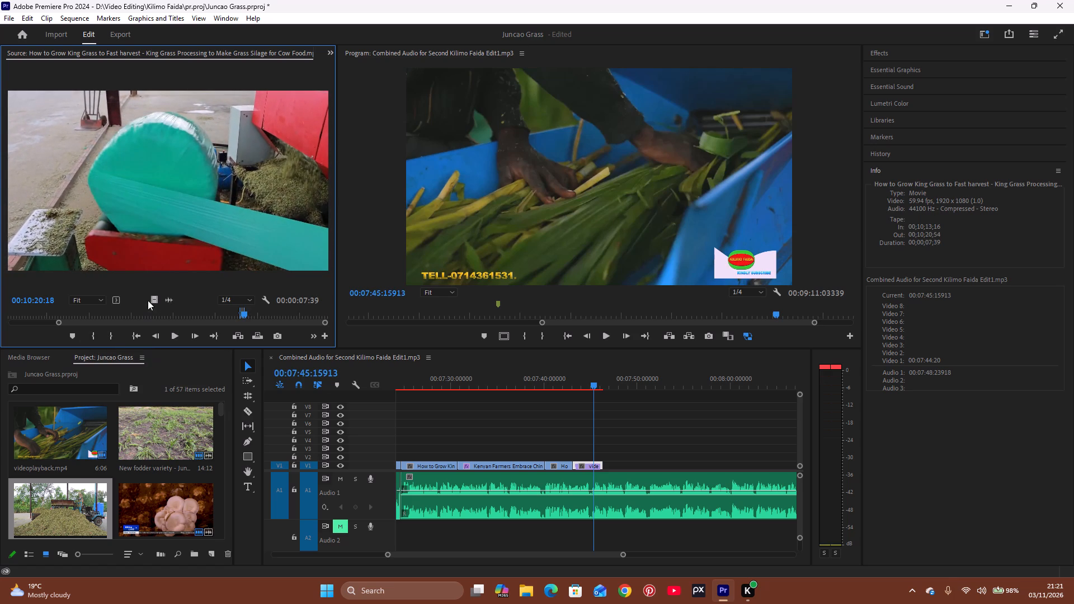
Place the marked bale-wrapping shot, video only, on V1 directly after the videoplayback.mp4 clip at 00:07:46:15961.
left_click_drag(154, 301, 610, 457)
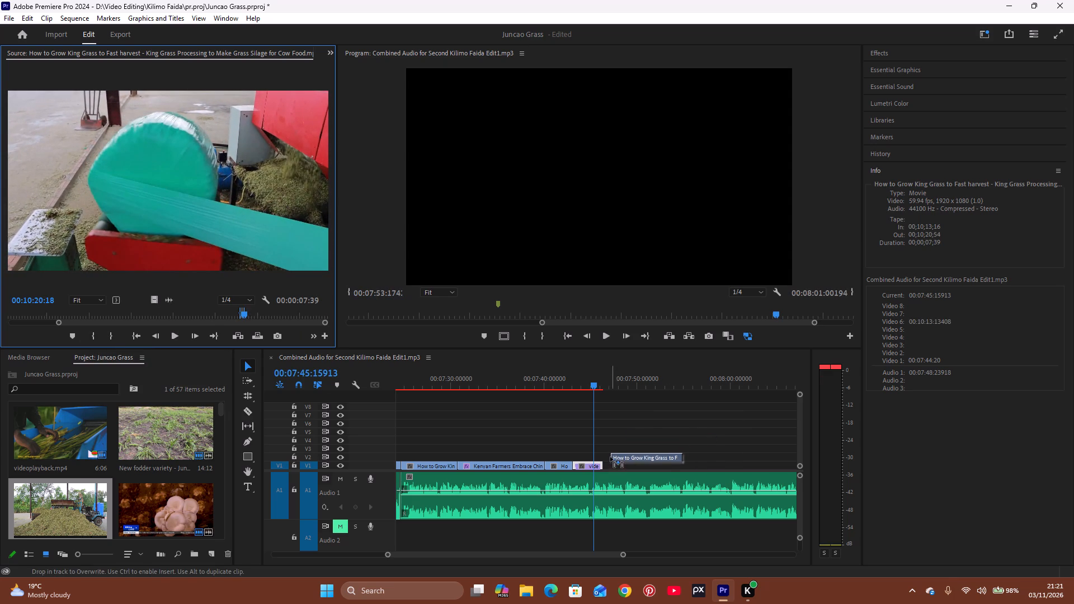
left_click_drag(610, 457, 609, 465)
Trim the end of the bale-wrapping clip on V1 to 00:07:48:36877, following the narration.
key("space")
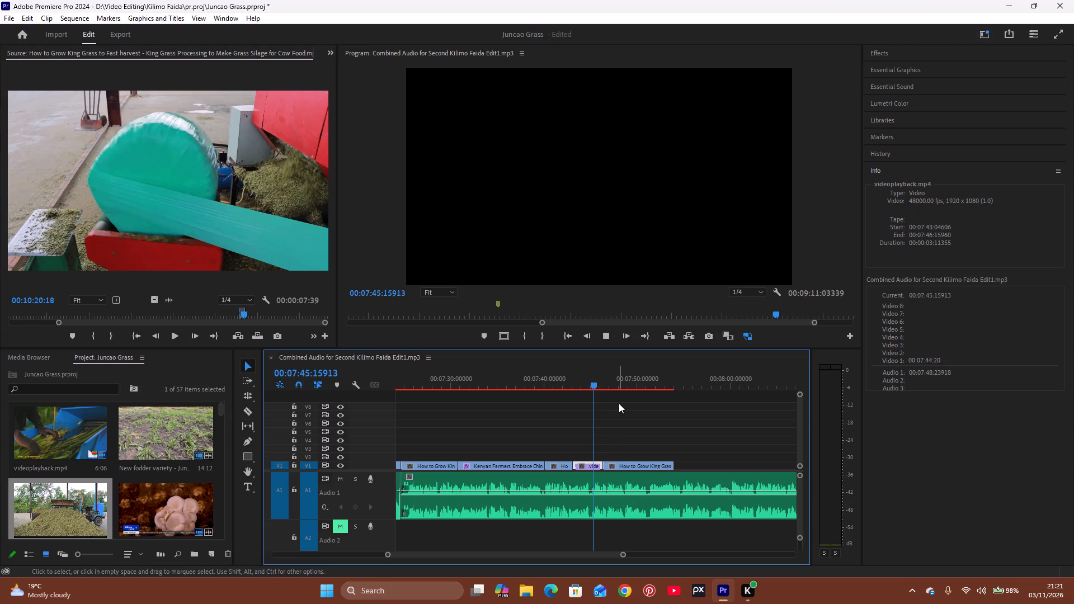
key("space")
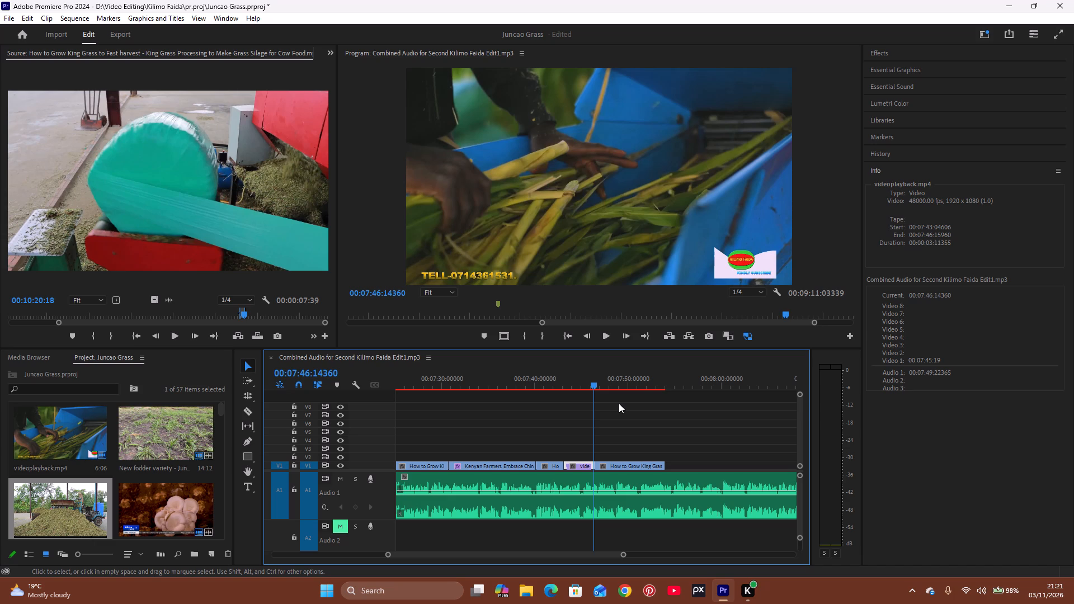
key("space")
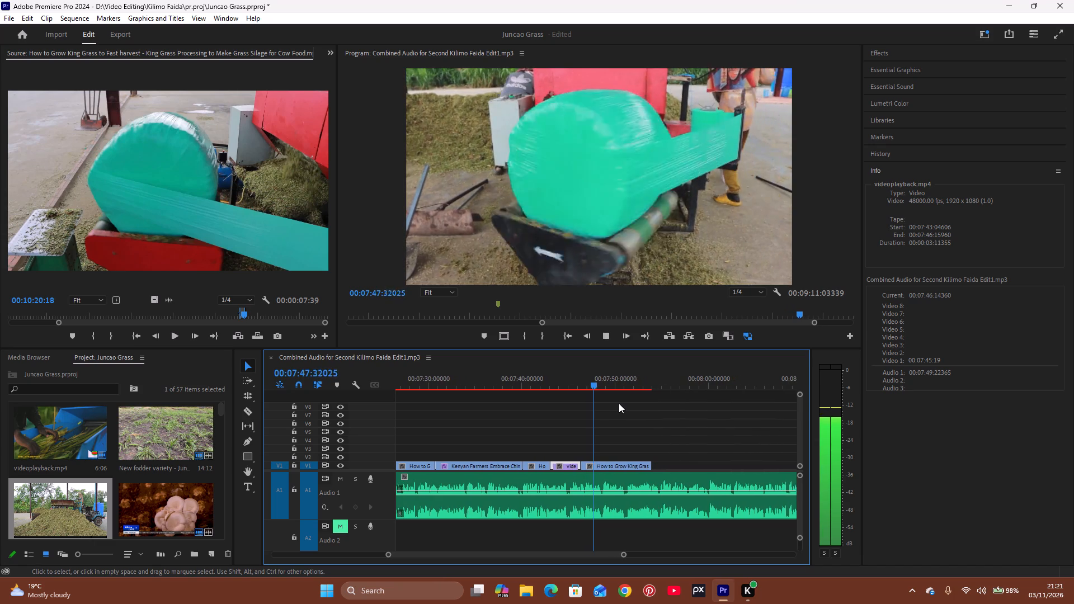
key("space")
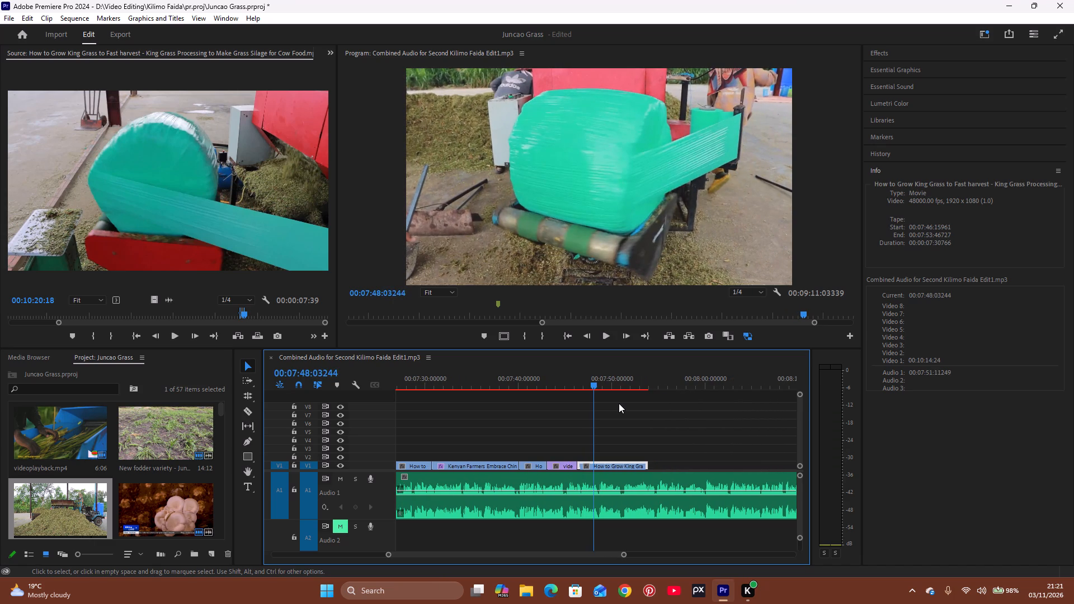
key("space")
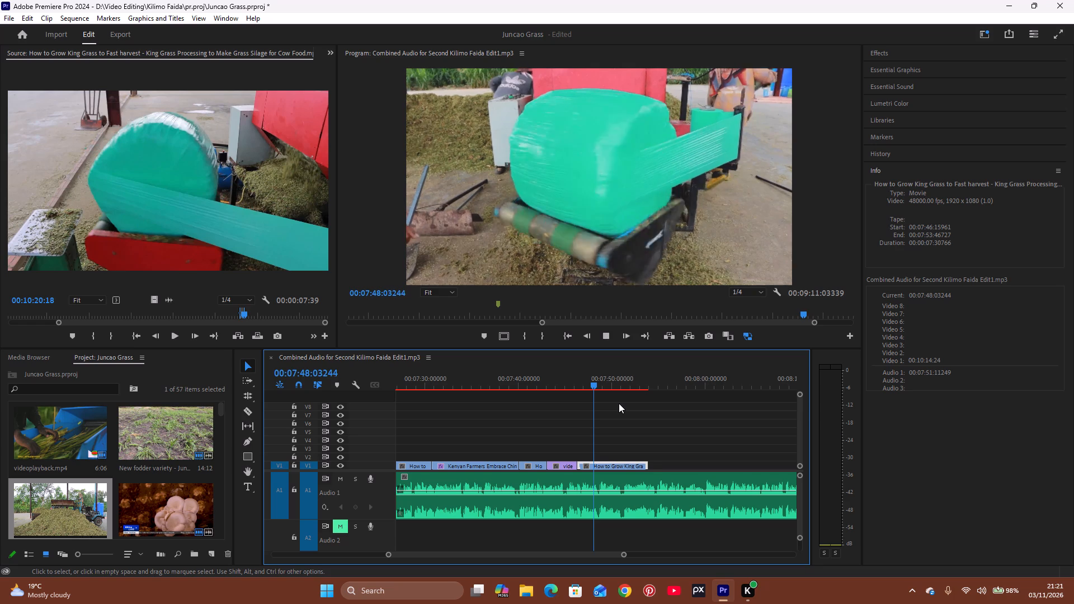
key("space")
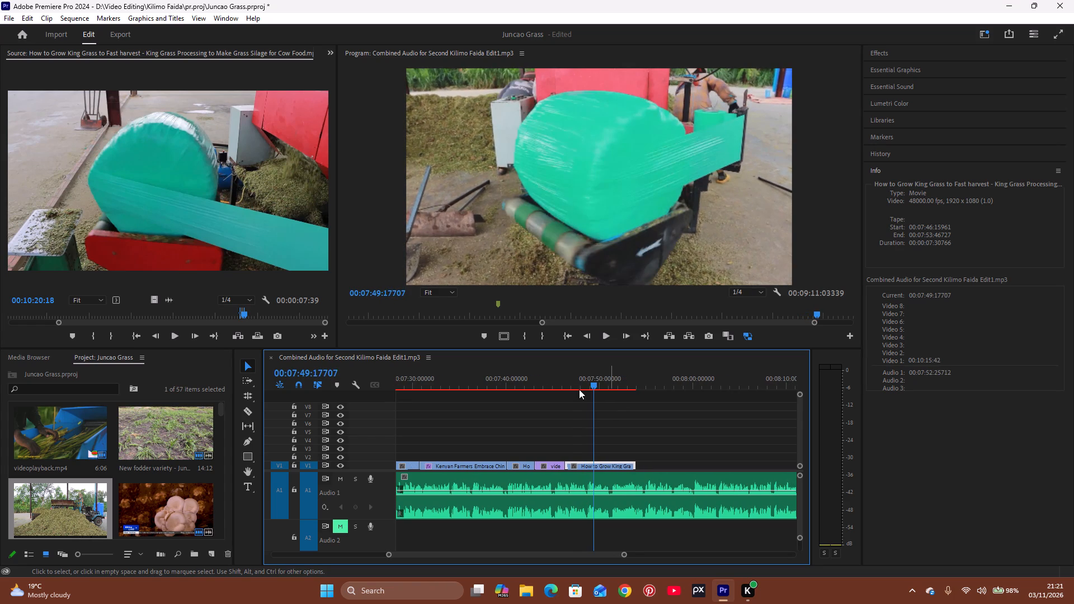
left_click(574, 376)
key("space")
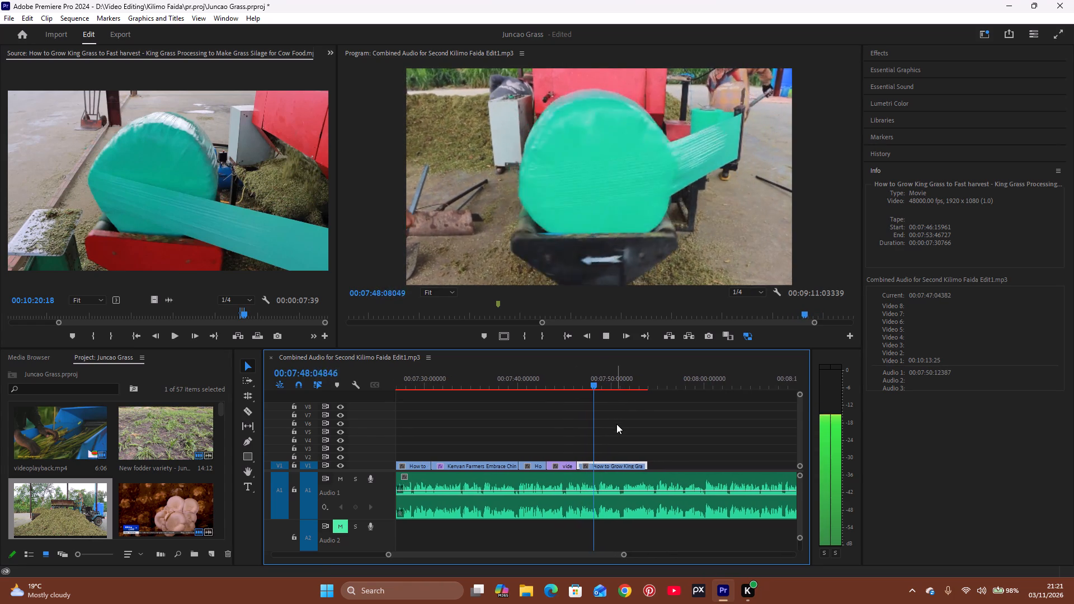
key("space")
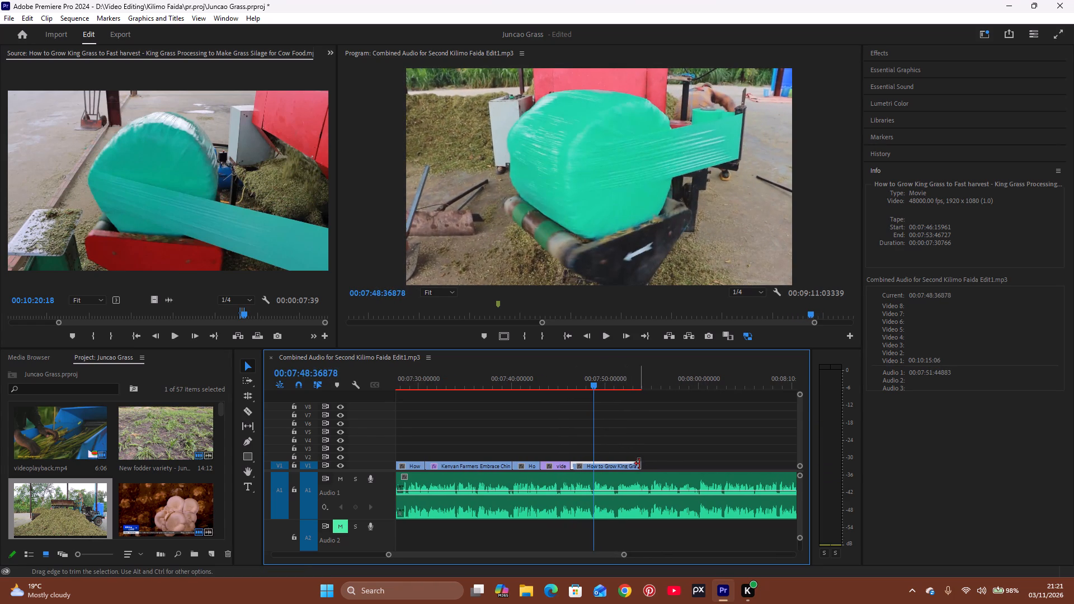
left_click_drag(639, 464, 594, 481)
Play the narration on past the trimmed bale-wrapping clip to about 00:07:50:46584.
key("space")
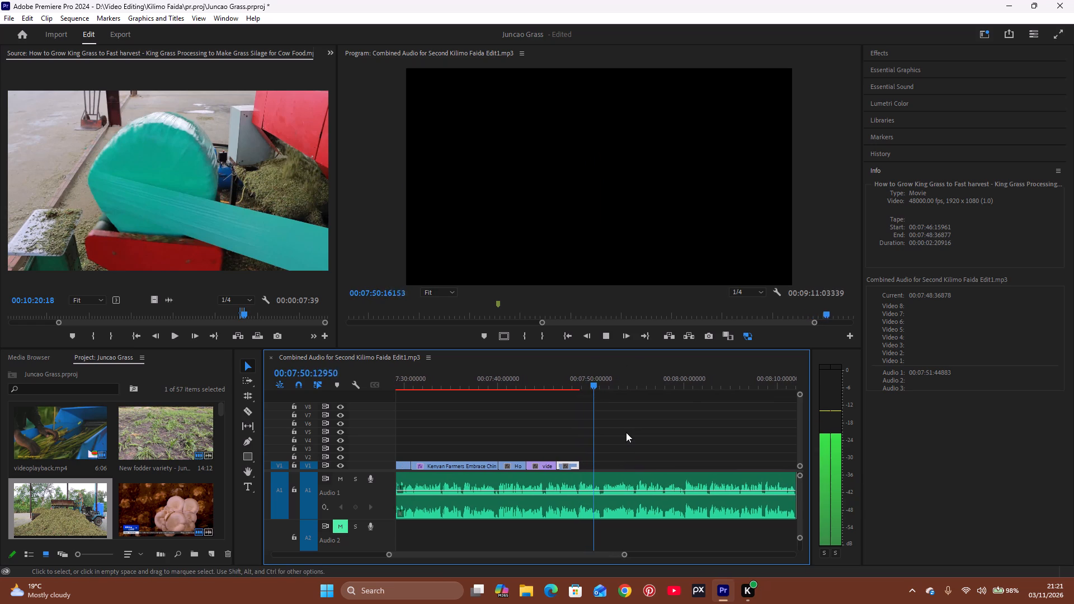
key("space")
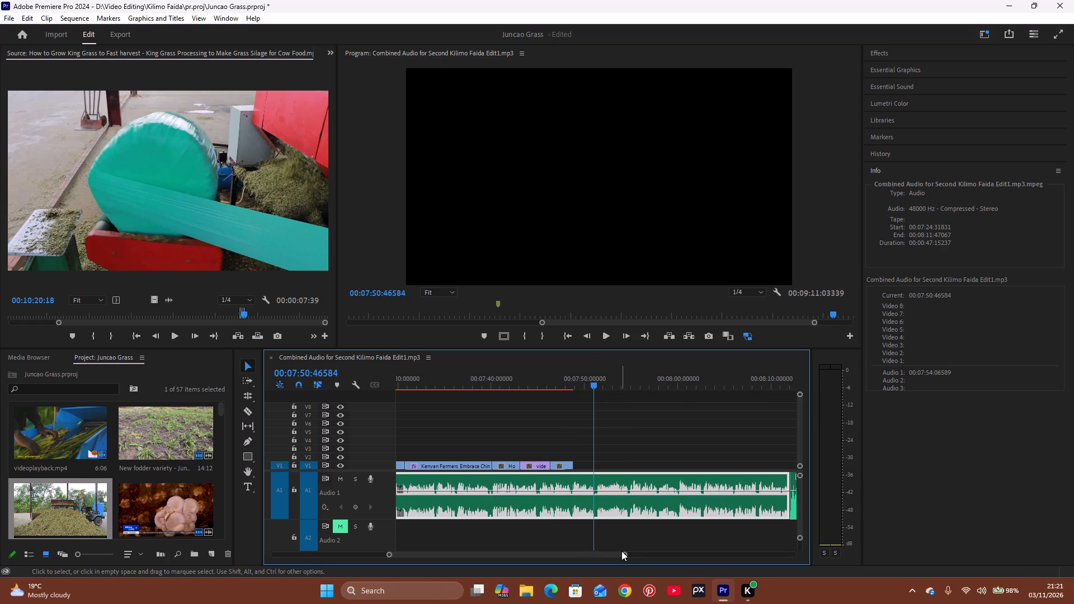
Zoom the timeline out to the whole sequence and save the Juncao Grass project.
left_click_drag(622, 551, 637, 553)
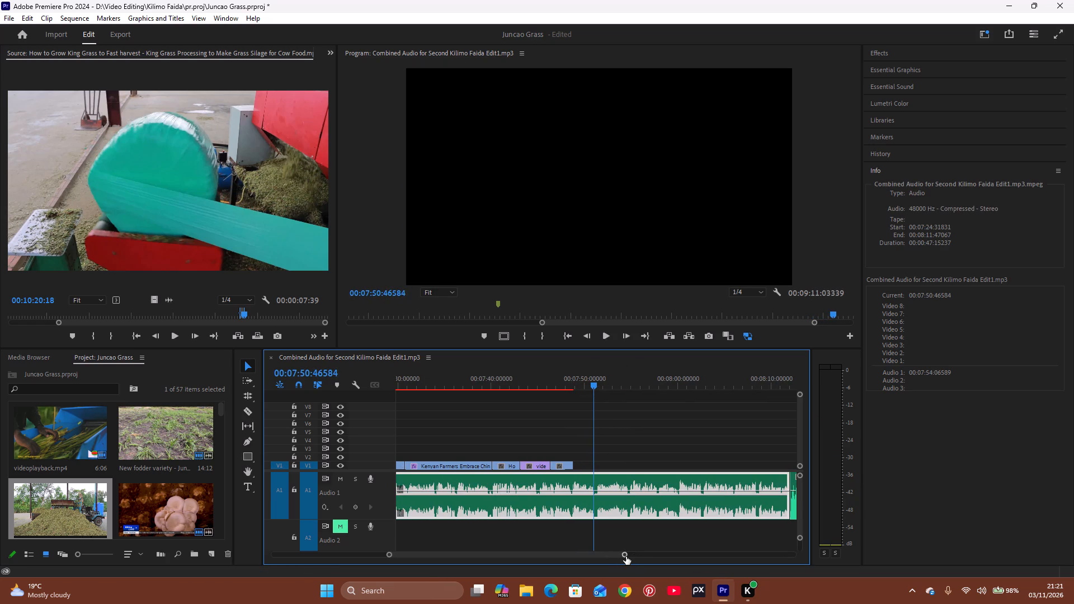
left_click_drag(626, 556, 793, 552)
key("ctrl+s")
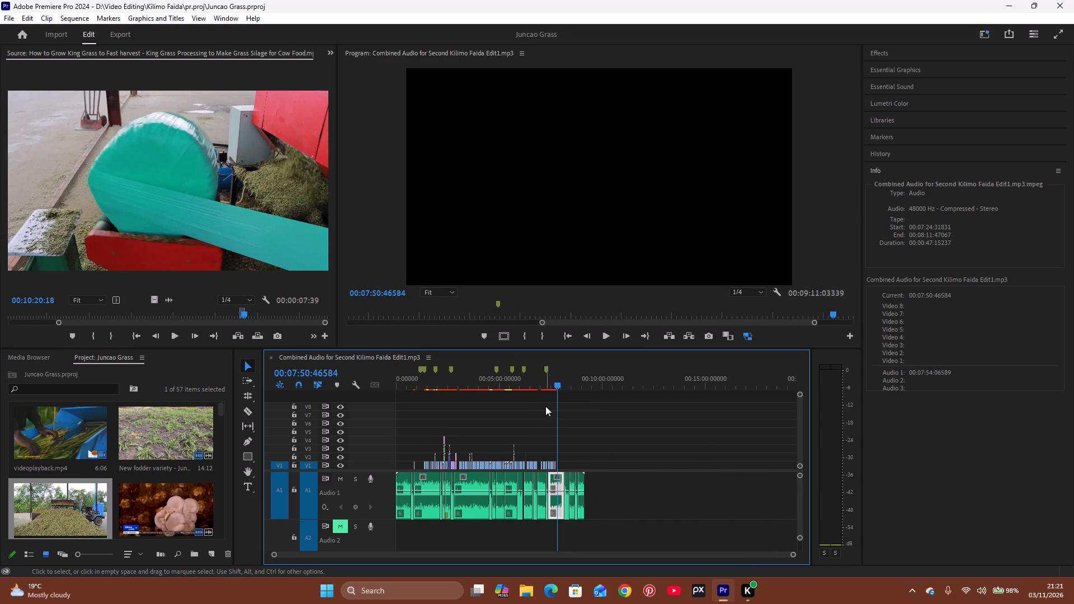
left_click(540, 389)
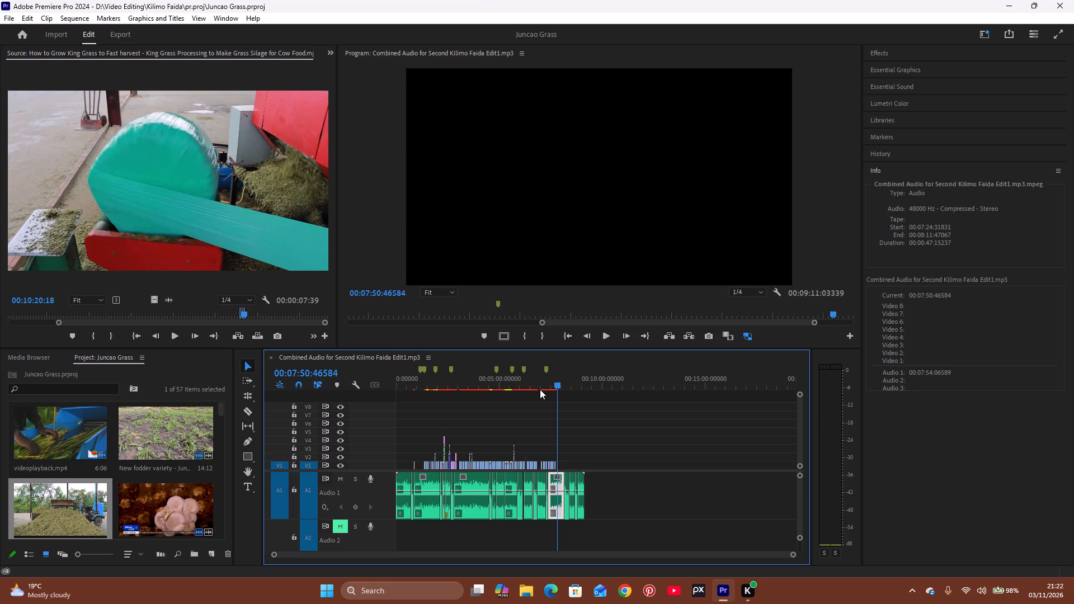
Close Premiere Pro.
left_click(1073, 0)
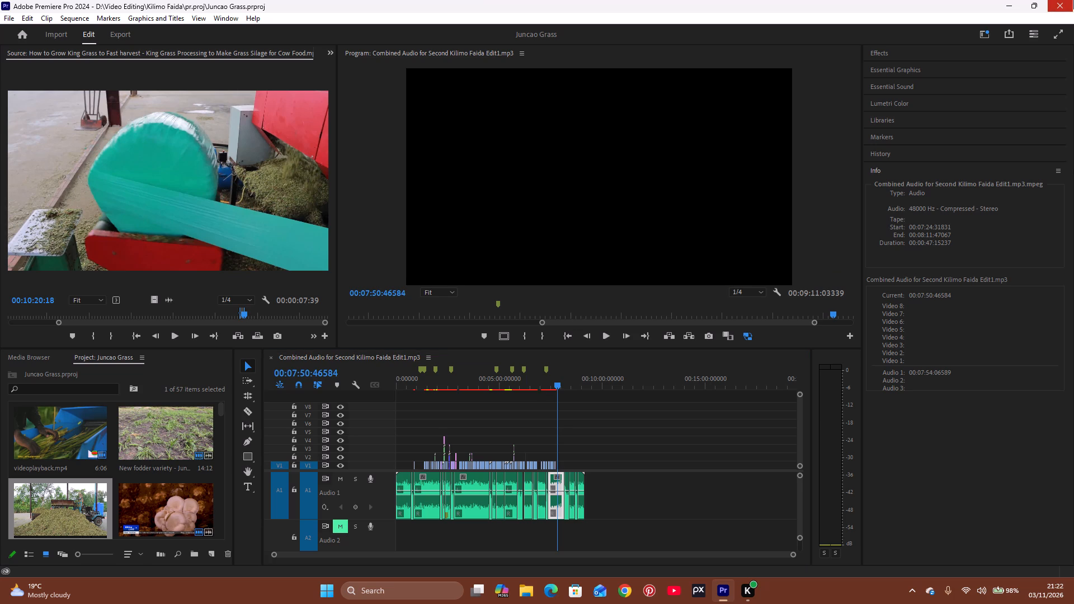